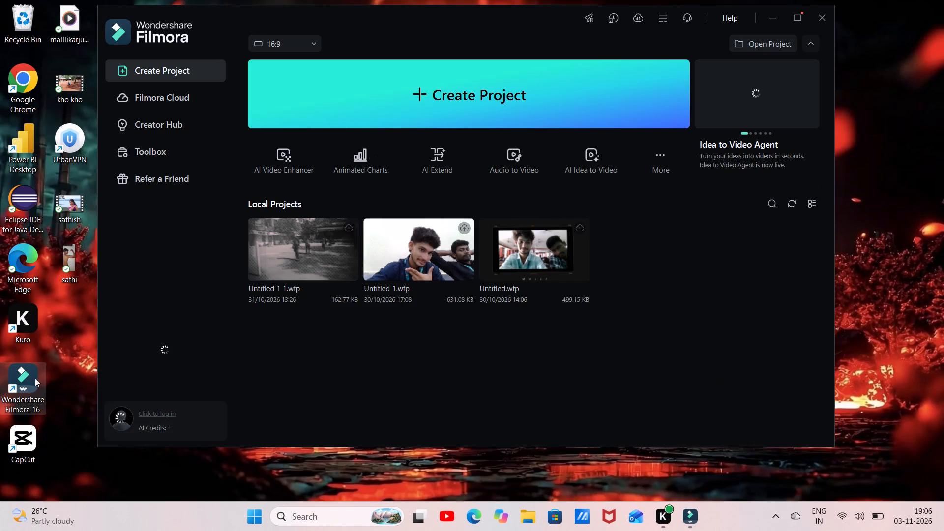
# Open the local project "Untitled 1 1.wfp" for editing.
pyautogui.click(312, 254)
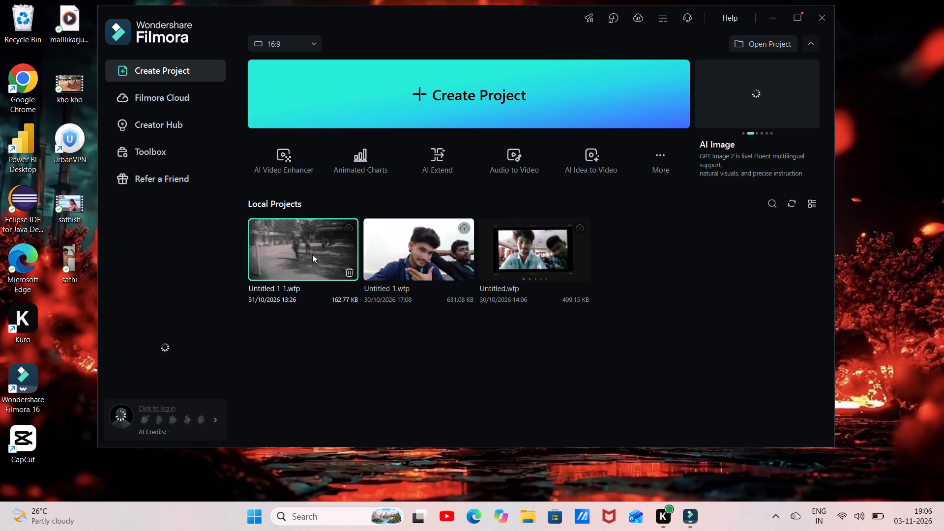
pyautogui.doubleClick(312, 254)
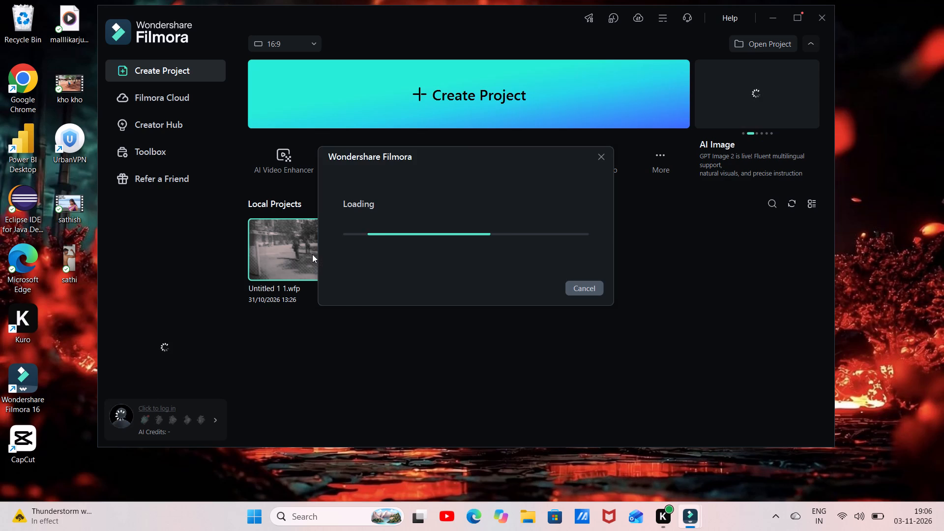
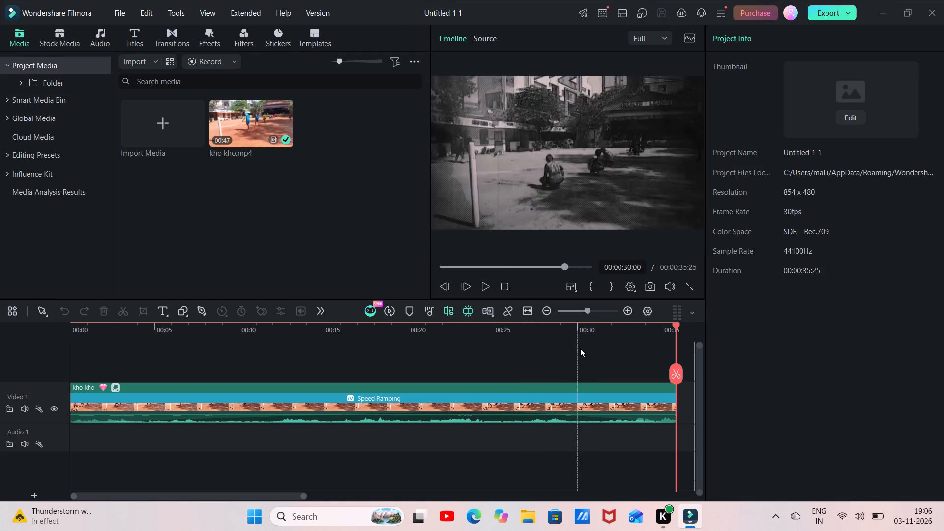
# Play the edited kho kho clip on the timeline from the beginning to review its current effects.
pyautogui.click(480, 284)
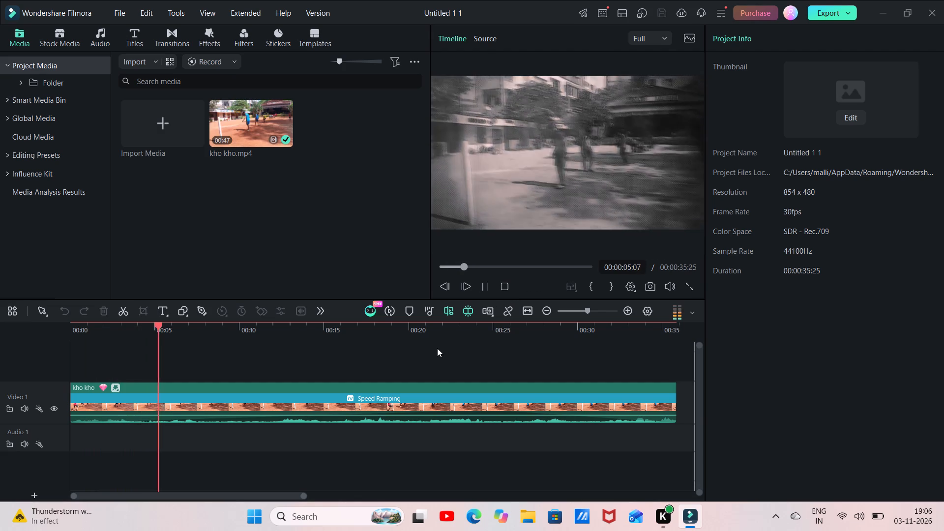
pyautogui.click(523, 421)
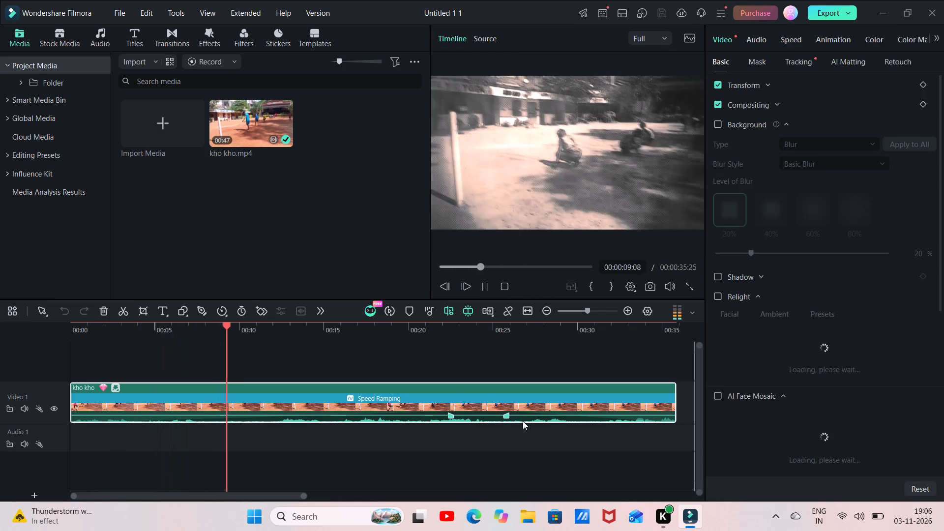
pyautogui.rightClick(517, 411)
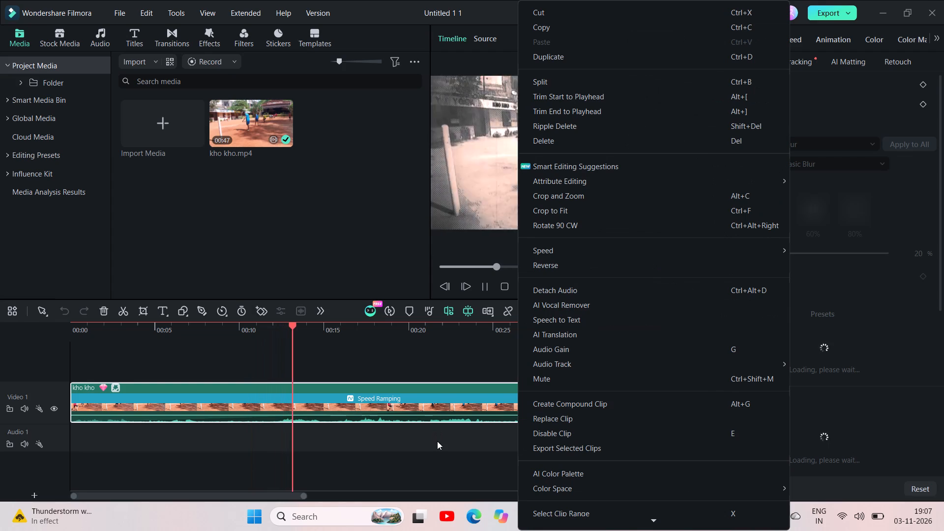
pyautogui.click(440, 450)
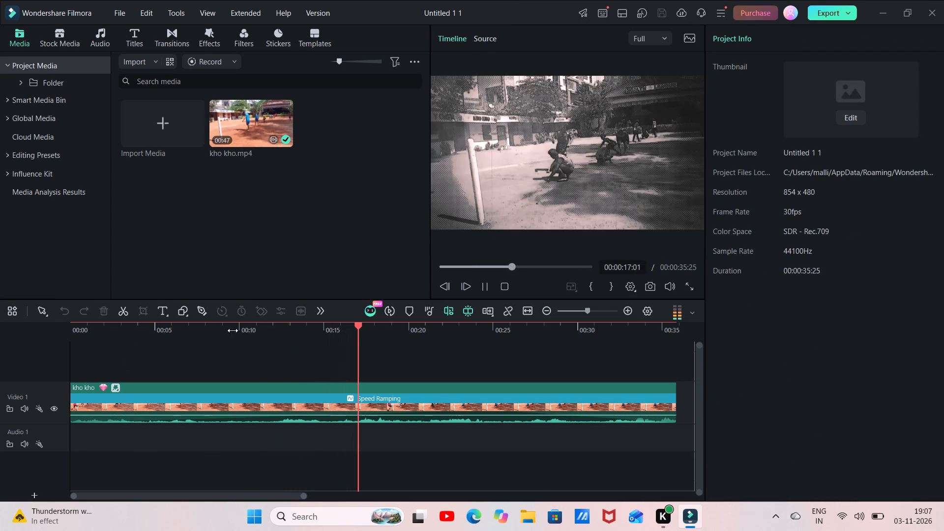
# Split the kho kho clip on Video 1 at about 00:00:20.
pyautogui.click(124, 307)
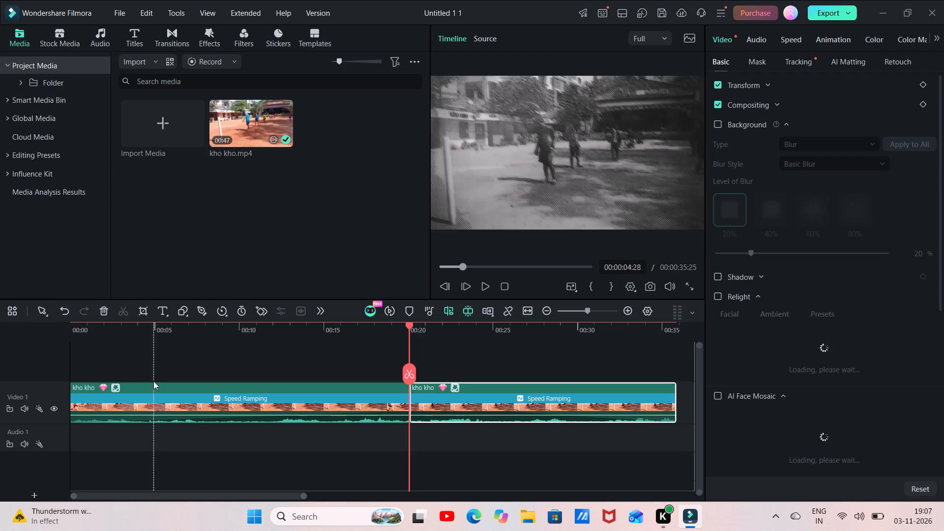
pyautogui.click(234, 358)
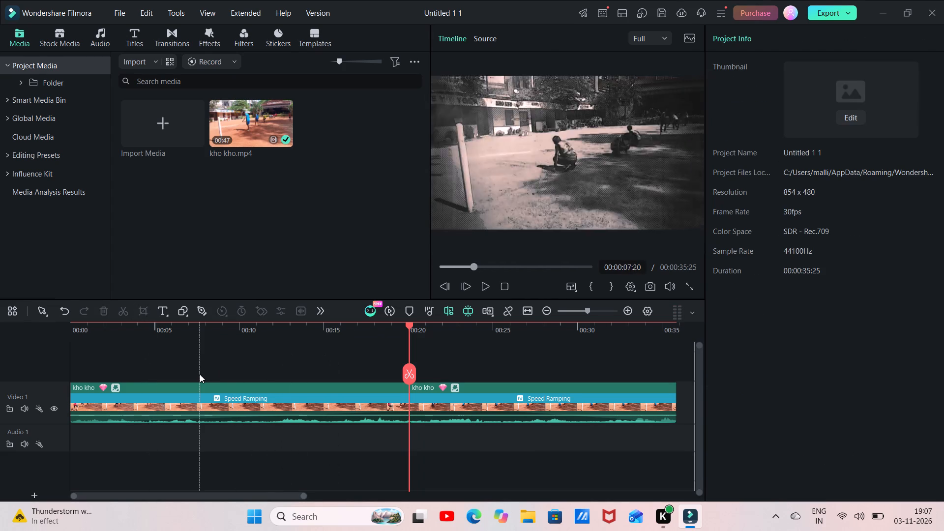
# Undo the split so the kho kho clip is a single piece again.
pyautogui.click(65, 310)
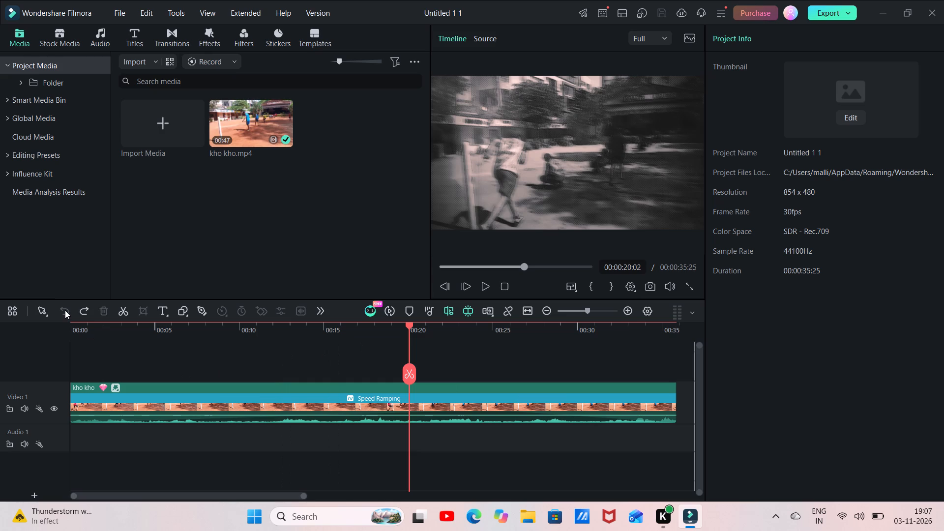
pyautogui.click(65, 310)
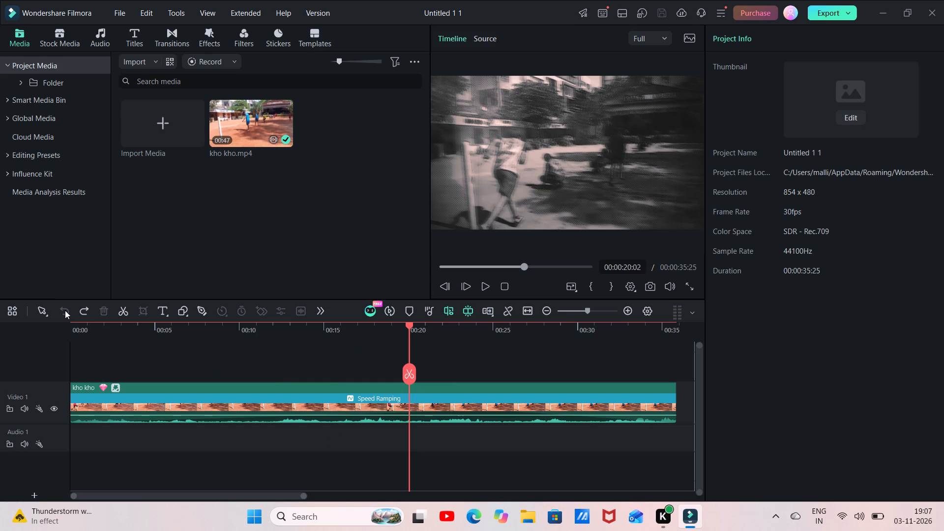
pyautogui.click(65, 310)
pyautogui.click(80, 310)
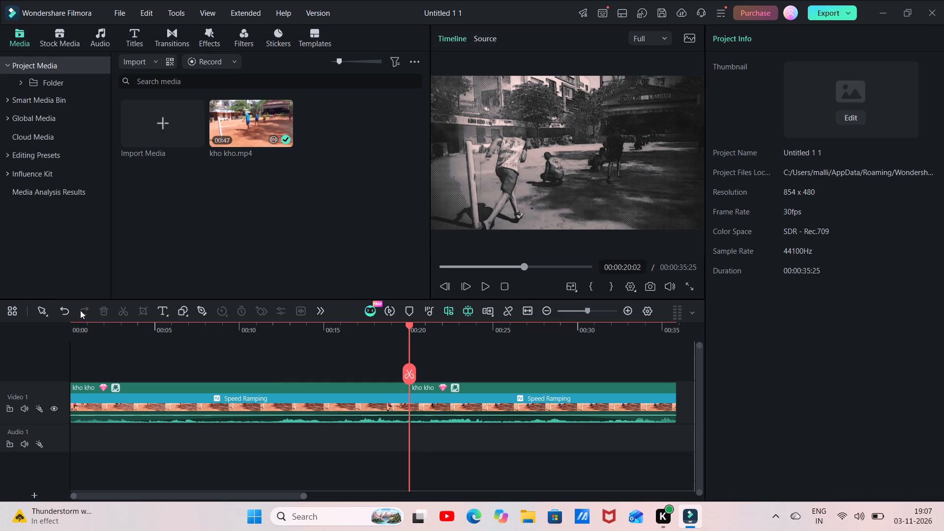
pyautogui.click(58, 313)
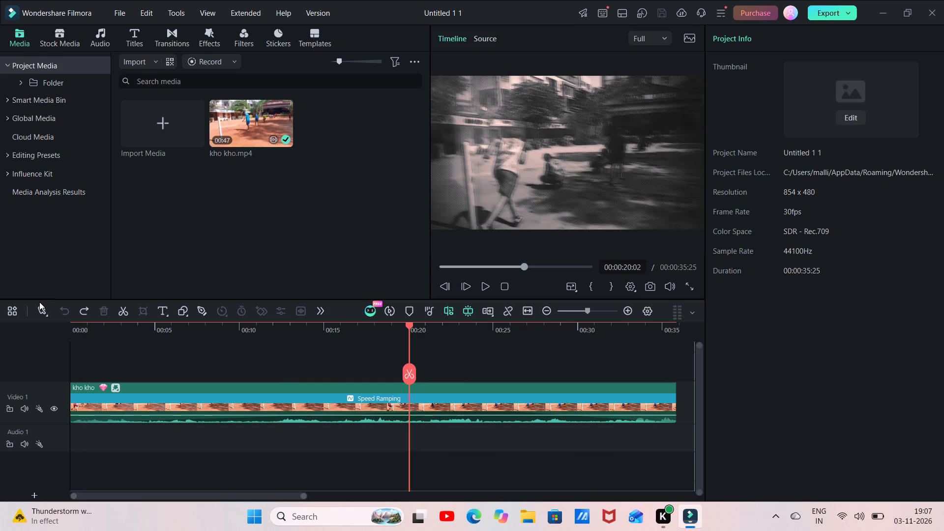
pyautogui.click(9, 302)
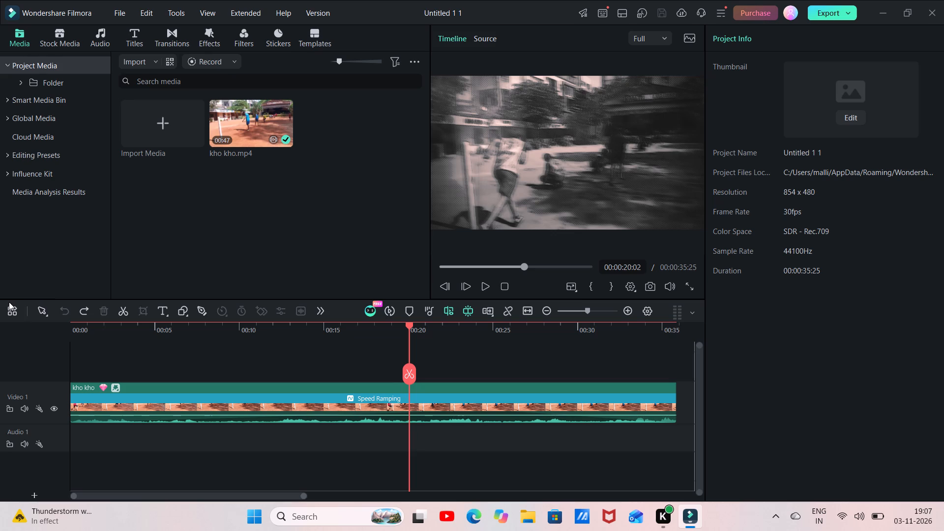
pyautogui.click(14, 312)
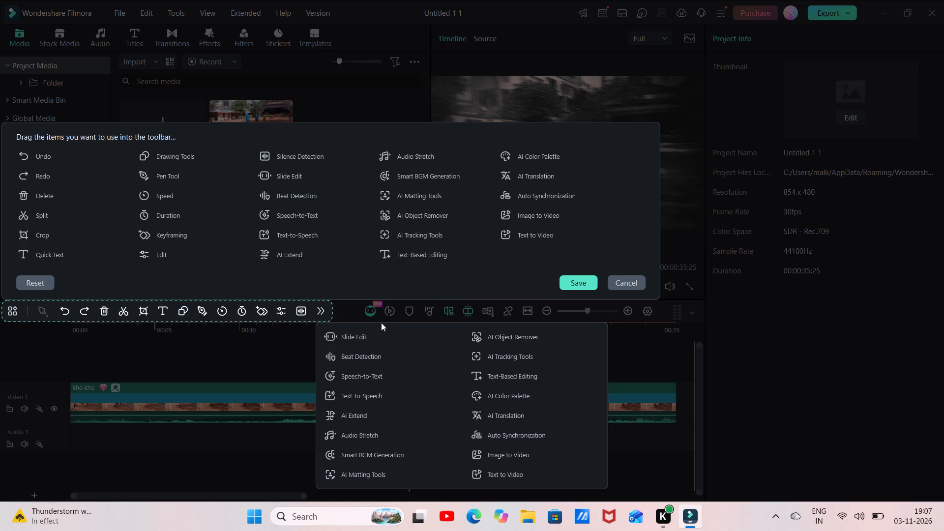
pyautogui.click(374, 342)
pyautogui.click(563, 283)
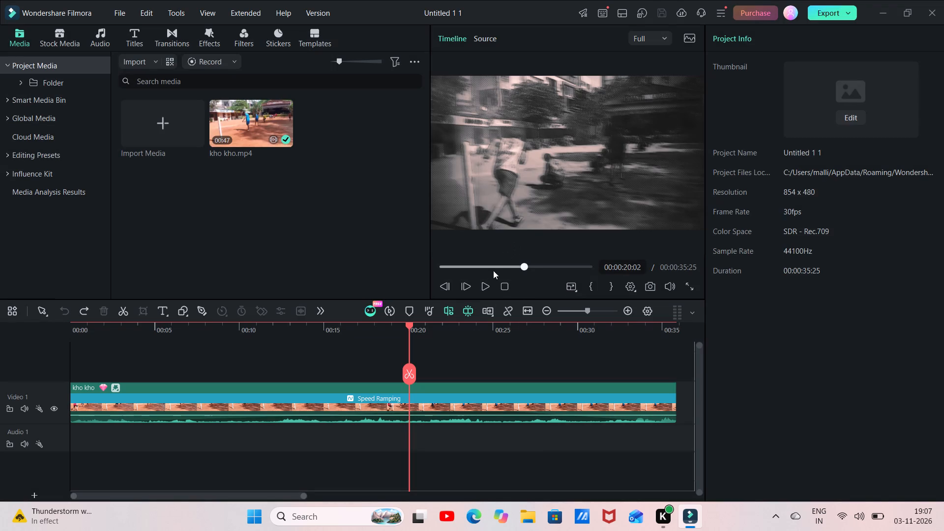
# Play the rest of the timeline from about 00:00:20 to review the edited clip.
pyautogui.click(486, 284)
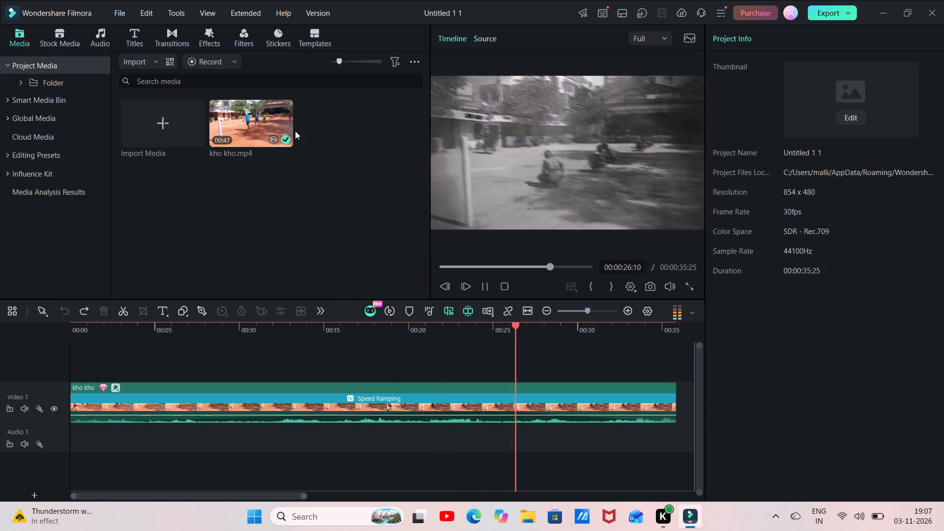
pyautogui.click(175, 36)
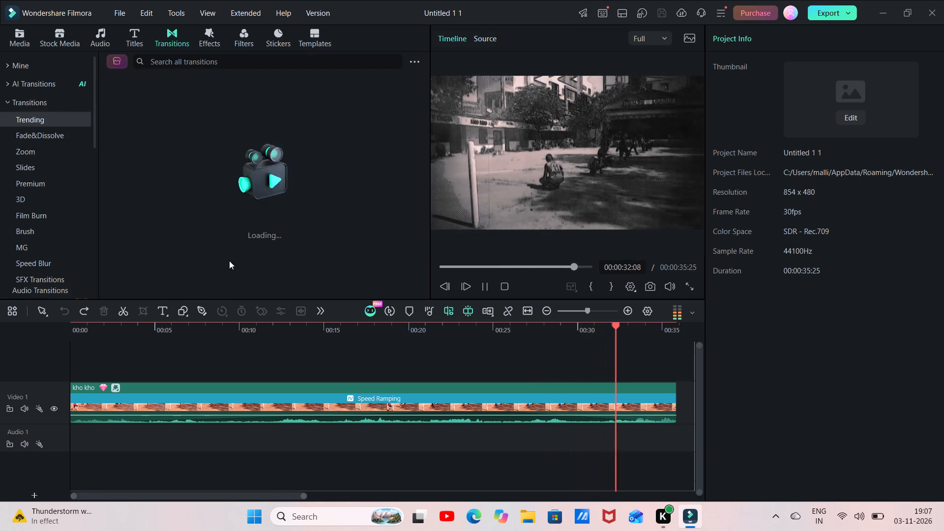
# Delete the speed-ramped kho kho clip from the Video 1 track.
pyautogui.click(340, 399)
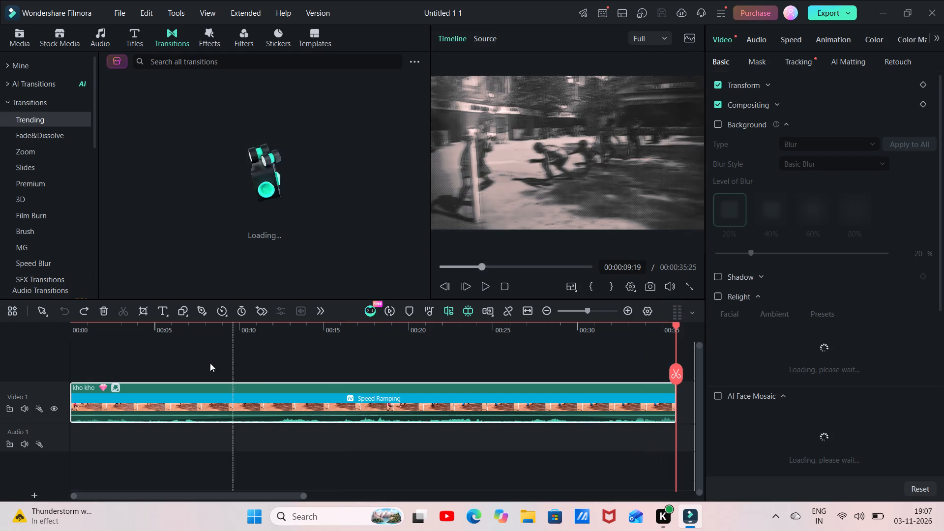
pyautogui.click(103, 388)
pyautogui.doubleClick(103, 388)
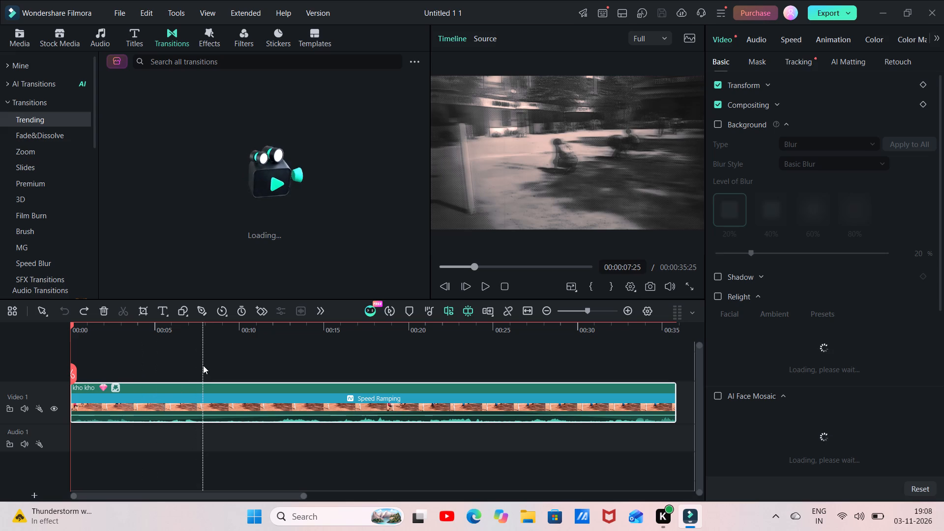
pyautogui.click(104, 387)
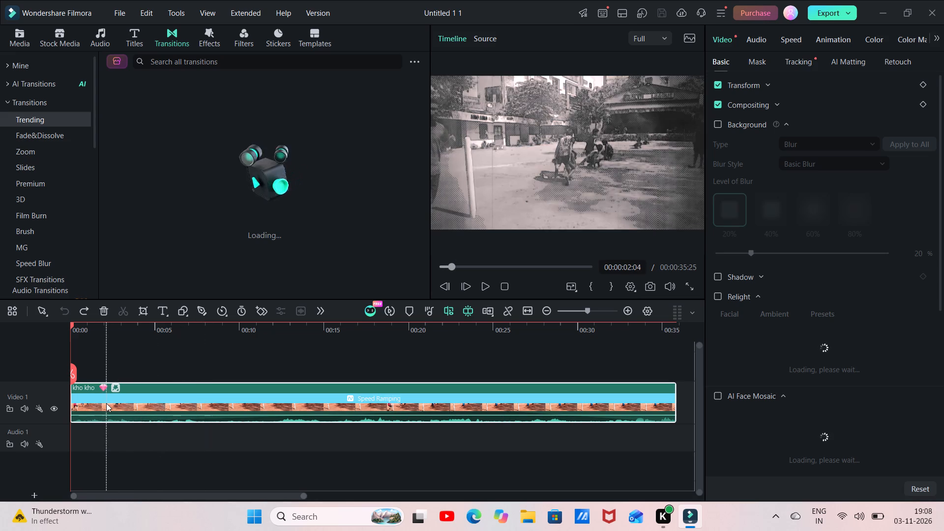
pyautogui.click(107, 405)
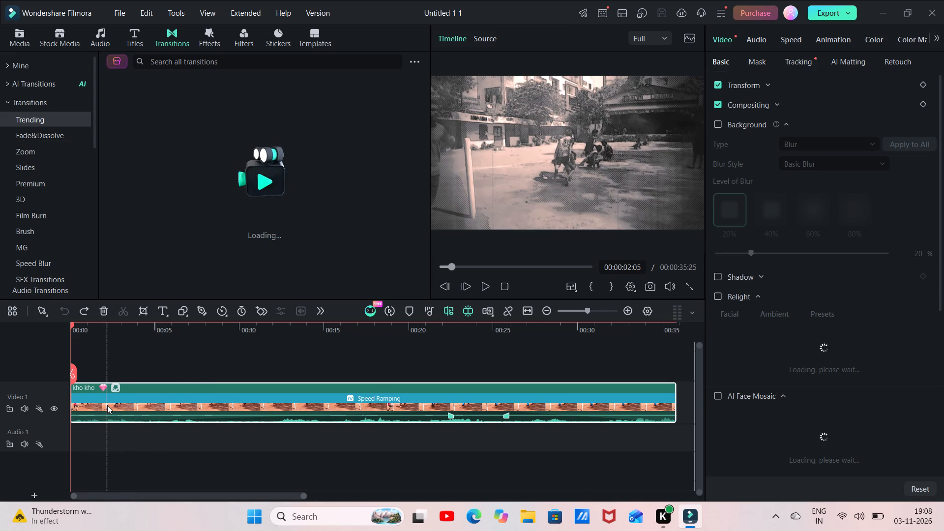
pyautogui.doubleClick(107, 405)
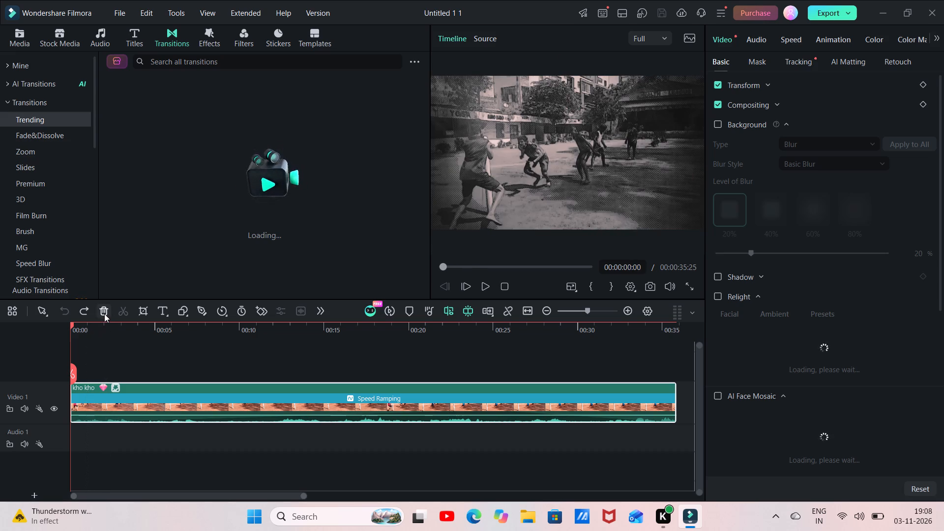
pyautogui.click(104, 314)
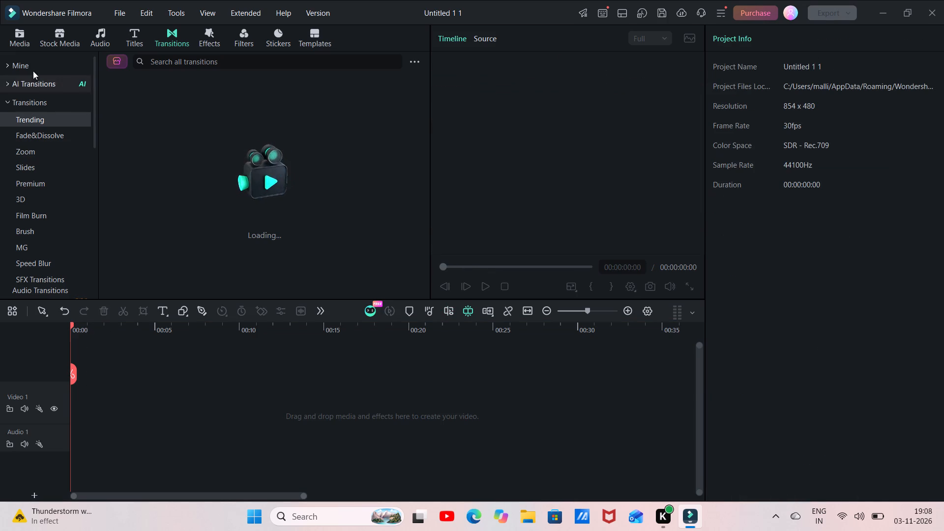
# Add the original kho kho.mp4 from the project media to the empty Video 1 track.
pyautogui.click(24, 37)
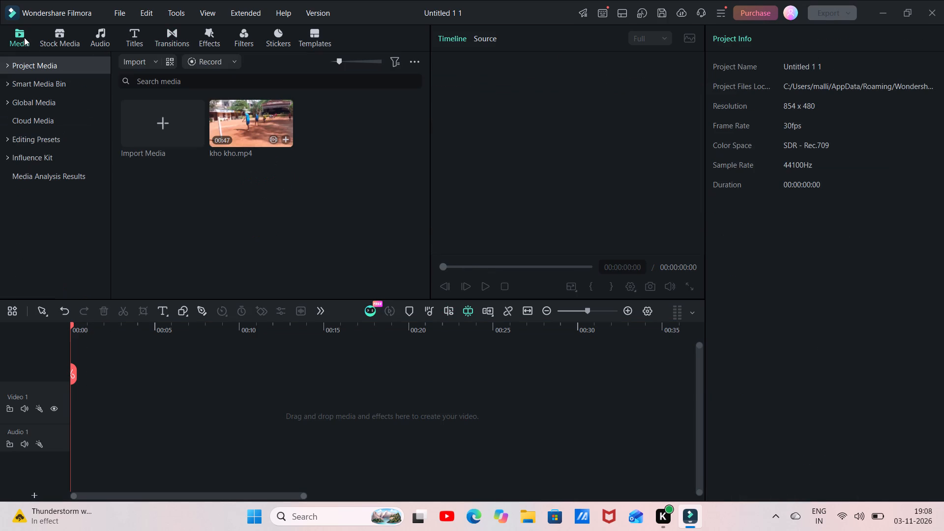
pyautogui.click(237, 128)
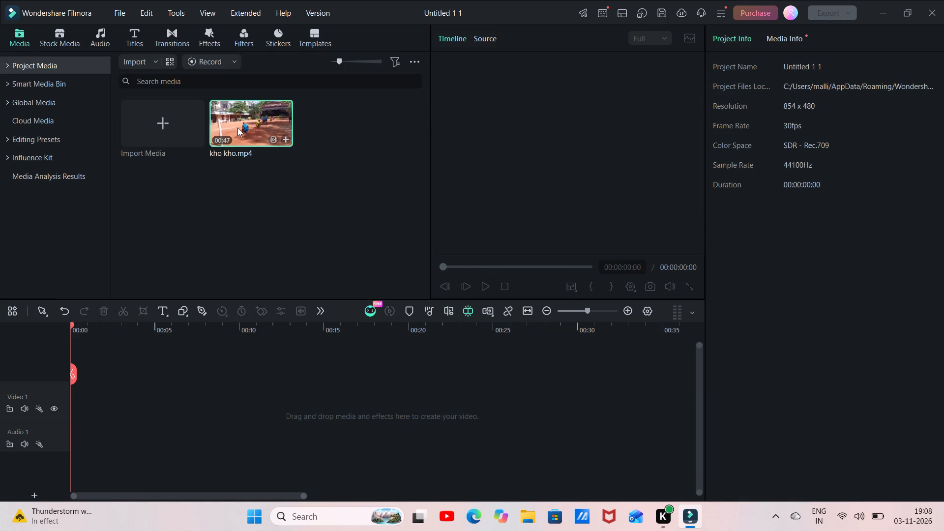
pyautogui.doubleClick(237, 128)
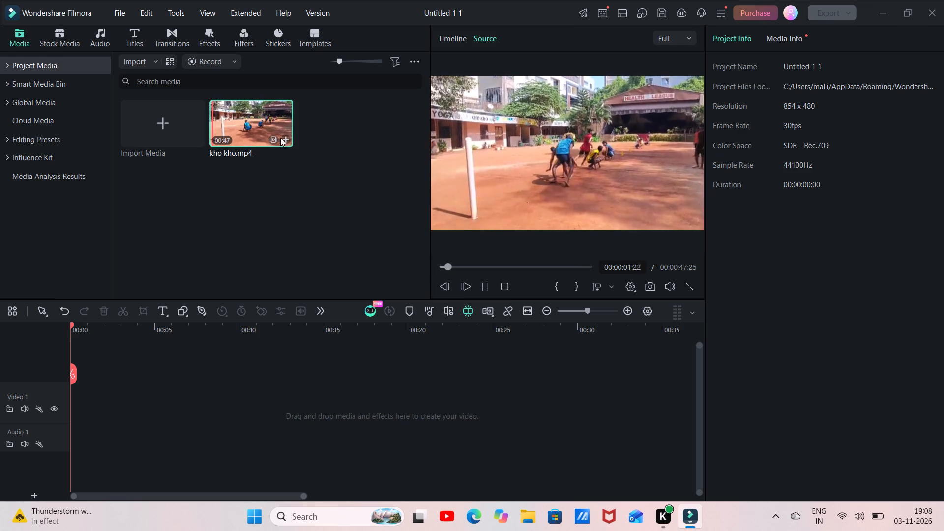
pyautogui.click(281, 142)
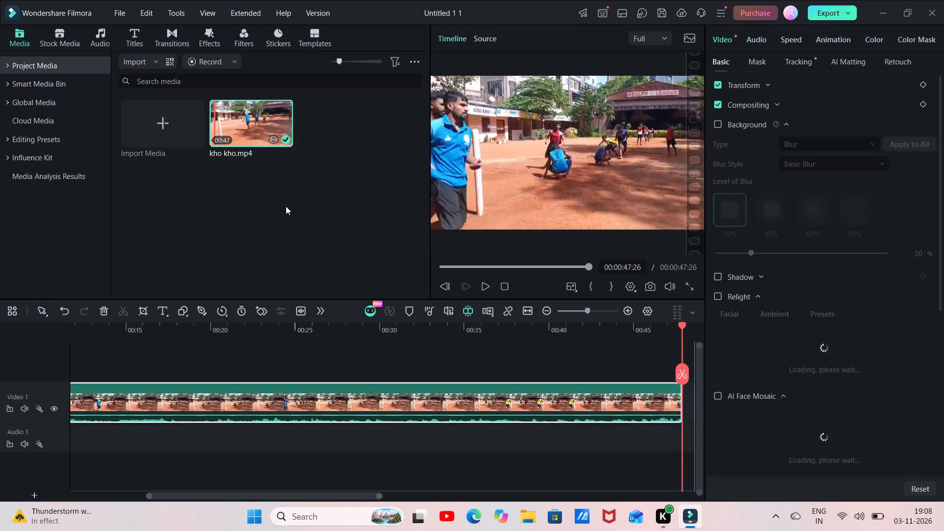
# Play the opening seconds of the newly placed kho kho clip and return the playhead to 00:00:00.
pyautogui.click(491, 287)
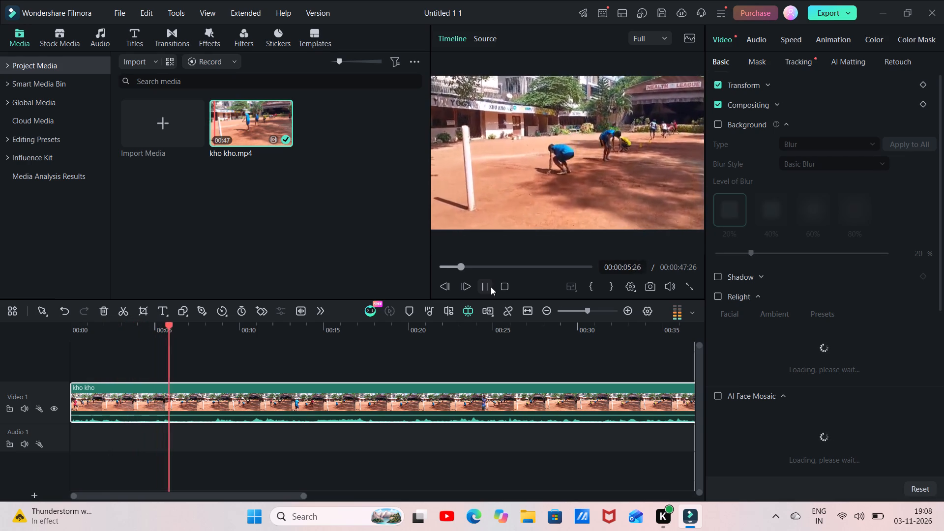
pyautogui.click(491, 287)
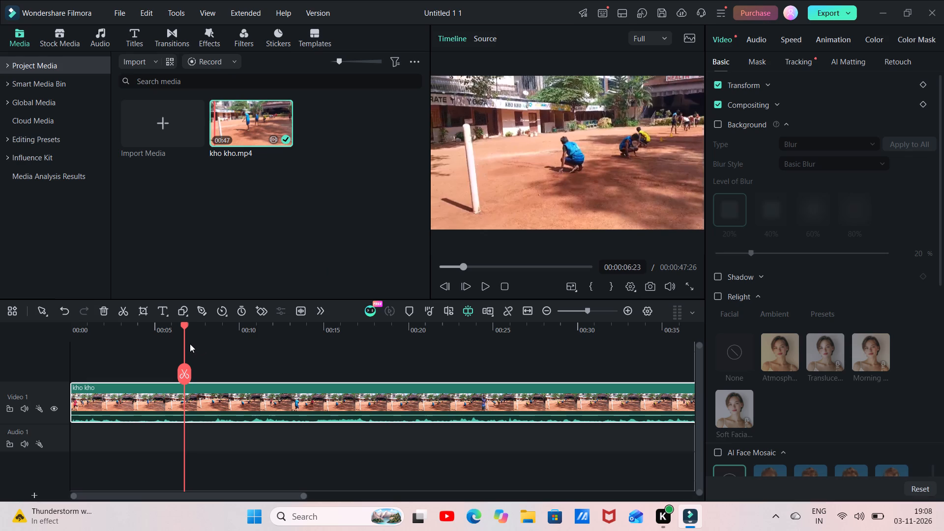
pyautogui.moveTo(183, 342); pyautogui.dragTo(0, 314)
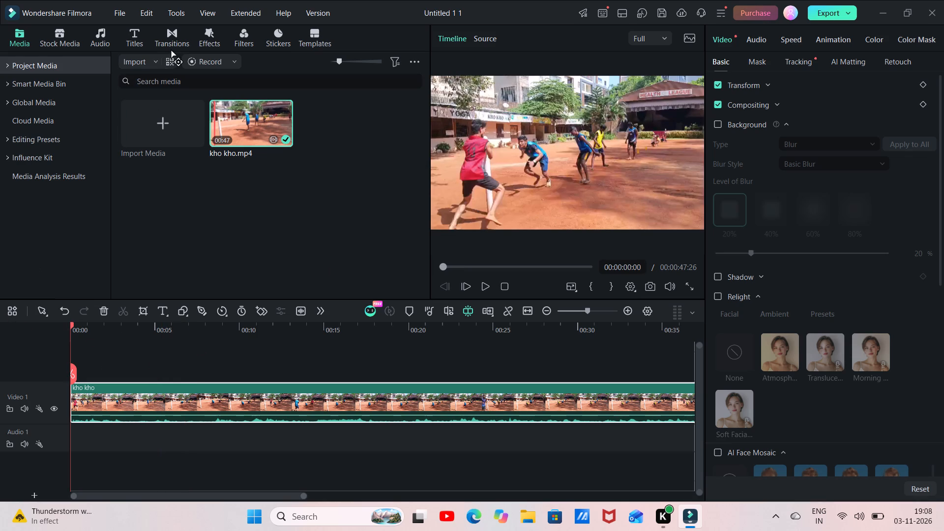
# Apply the default black-and-white colour preset to the kho kho clip.
pyautogui.click(170, 45)
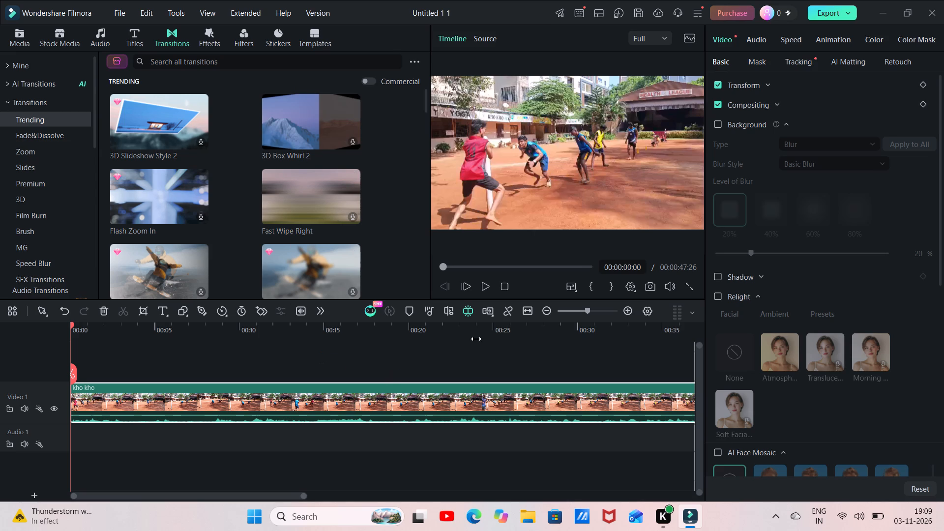
pyautogui.click(503, 403)
pyautogui.click(786, 35)
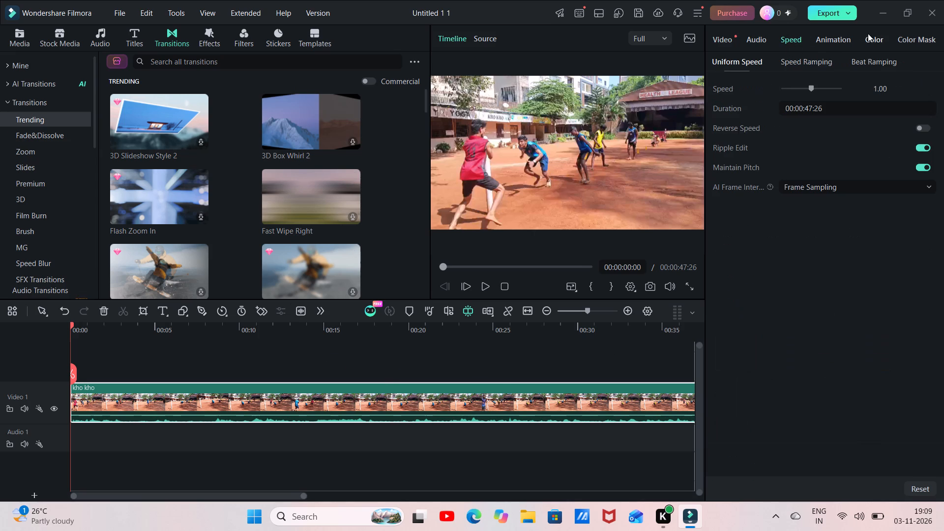
pyautogui.click(880, 38)
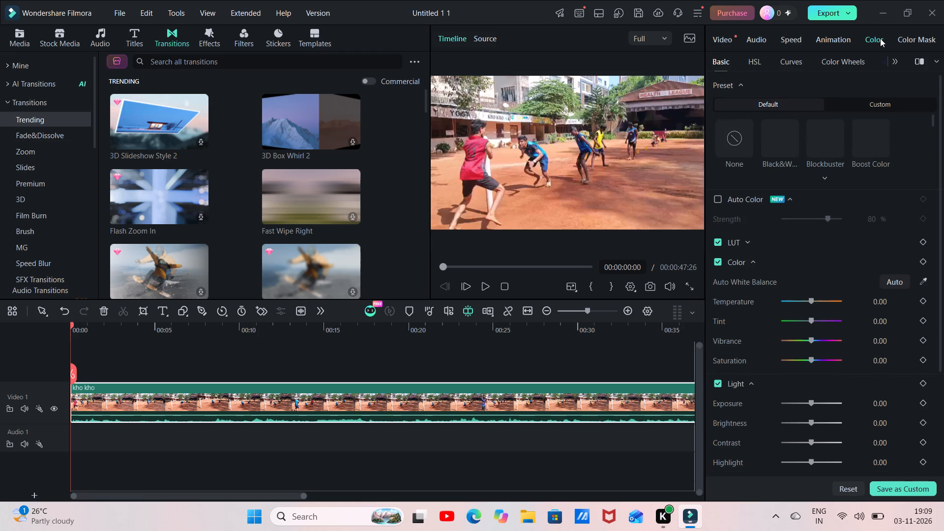
pyautogui.click(784, 142)
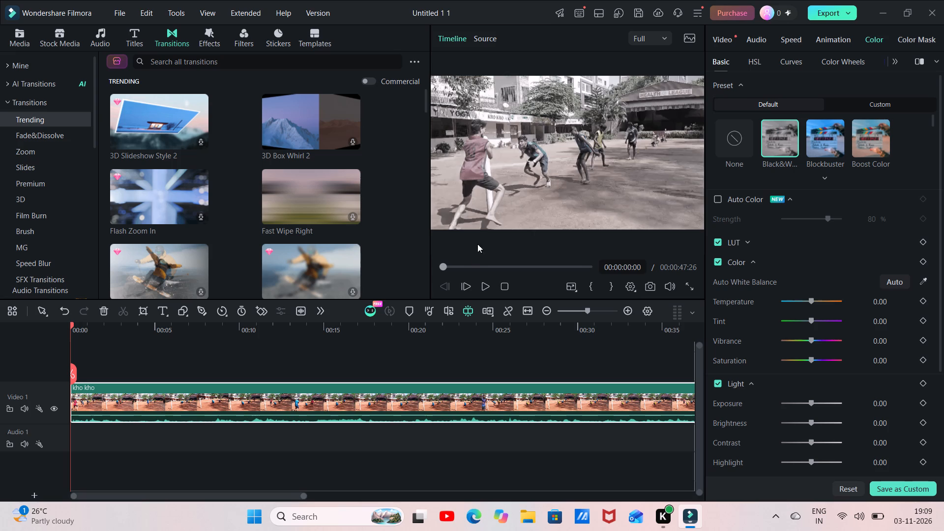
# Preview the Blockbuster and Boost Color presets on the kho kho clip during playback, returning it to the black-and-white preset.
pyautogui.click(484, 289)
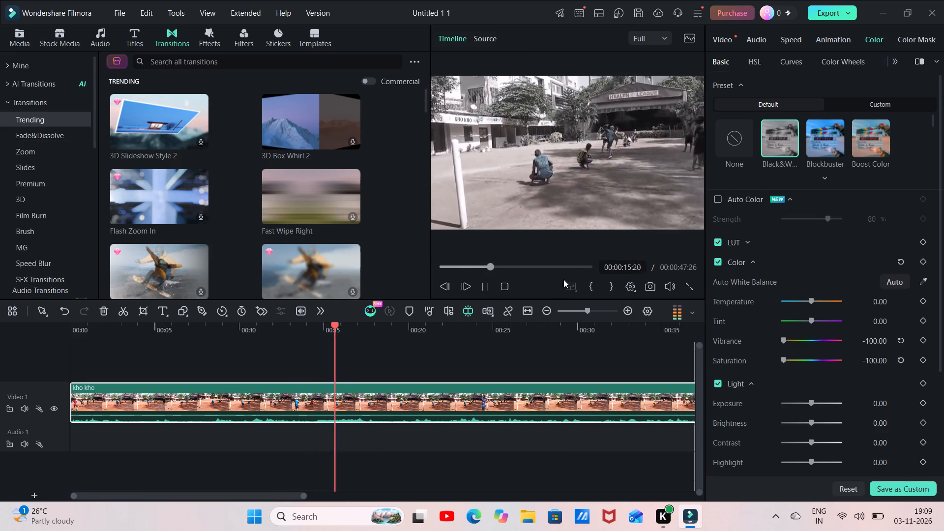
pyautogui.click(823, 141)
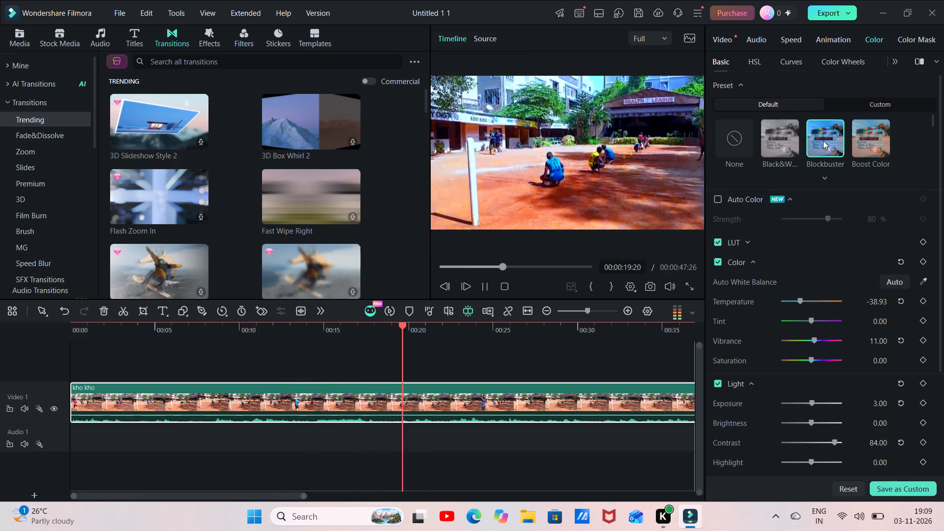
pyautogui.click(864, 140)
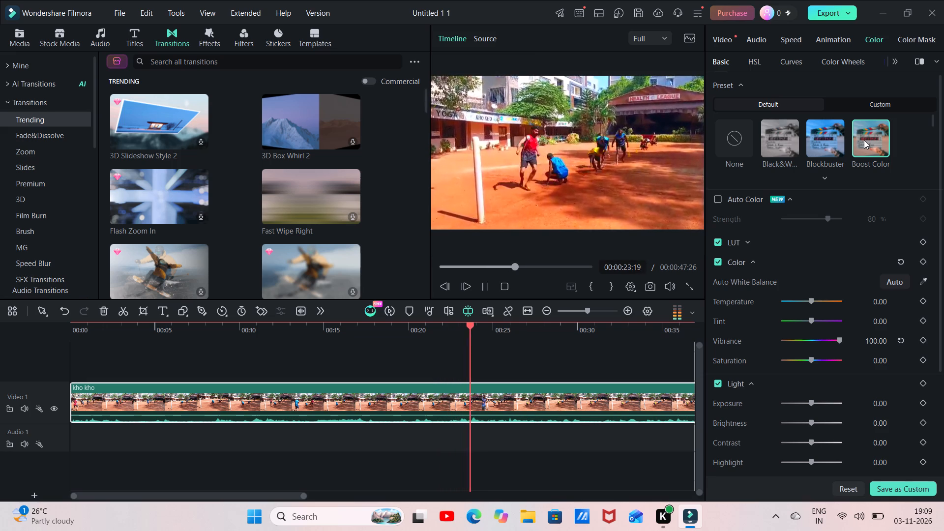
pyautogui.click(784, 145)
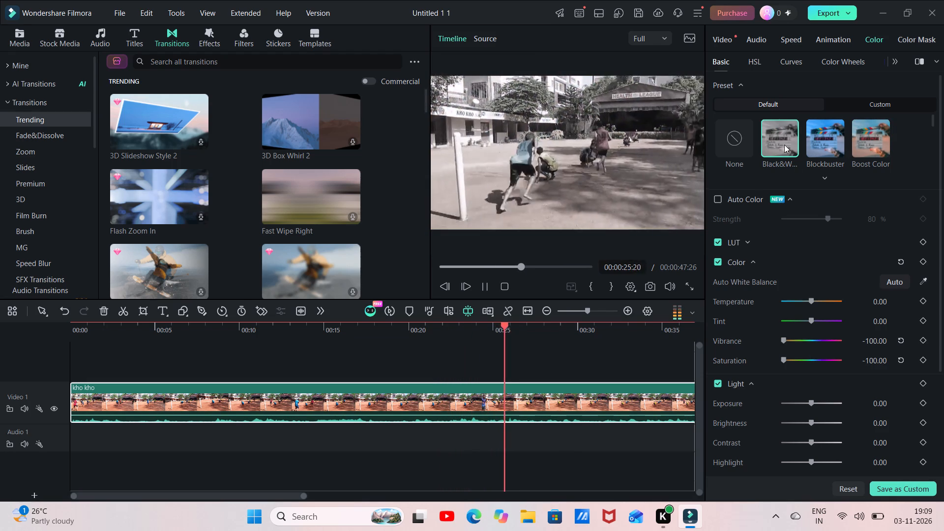
# Examine the other default and custom colour presets, plus the HSL and colour wheel settings available for the clip.
pyautogui.click(823, 177)
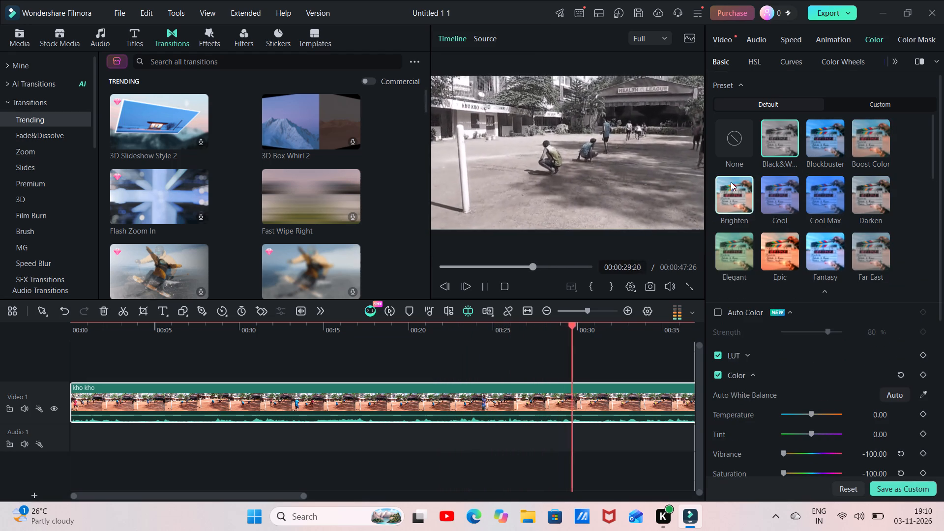
pyautogui.click(853, 106)
pyautogui.moveTo(853, 106); pyautogui.dragTo(780, 115)
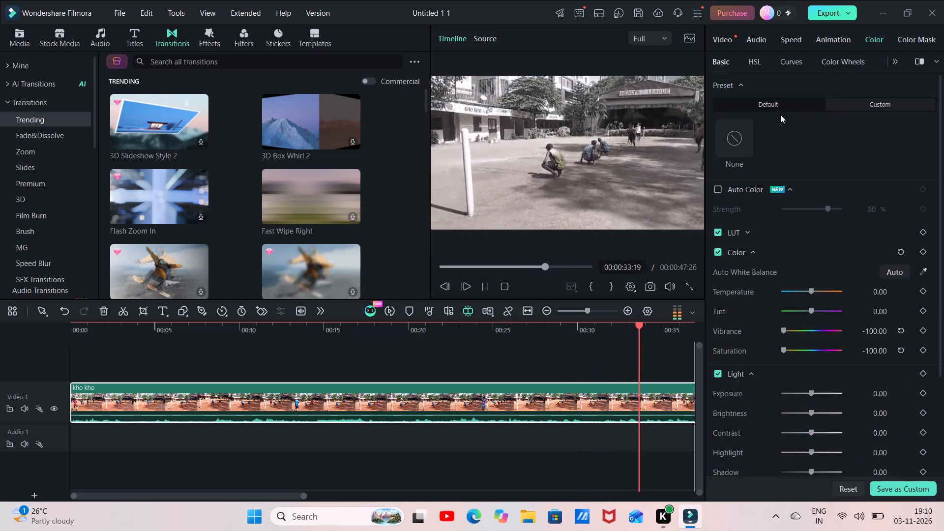
pyautogui.moveTo(780, 115); pyautogui.dragTo(779, 101)
pyautogui.click(779, 101)
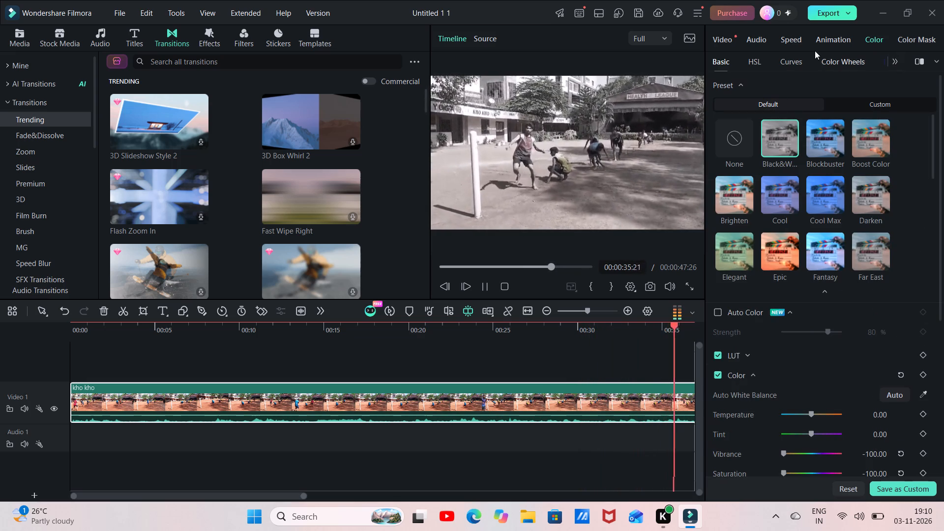
pyautogui.click(744, 60)
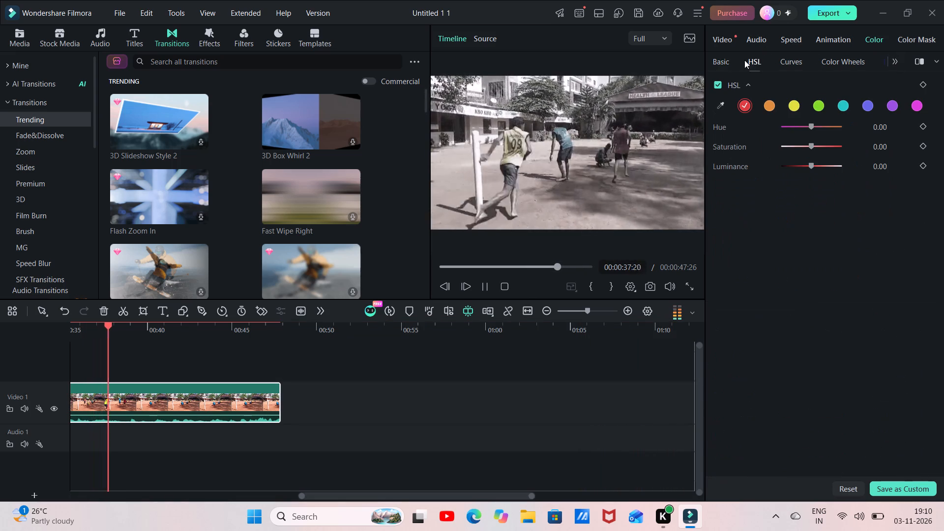
pyautogui.click(842, 63)
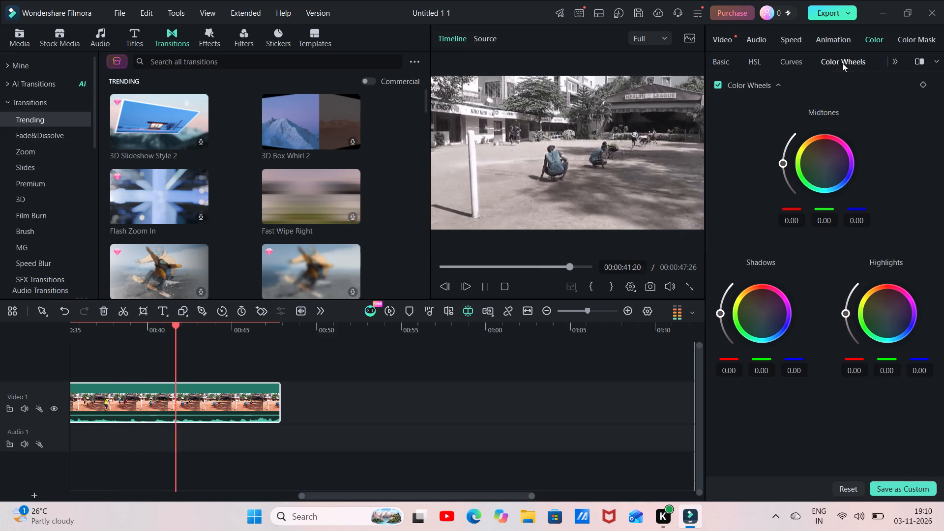
pyautogui.click(894, 64)
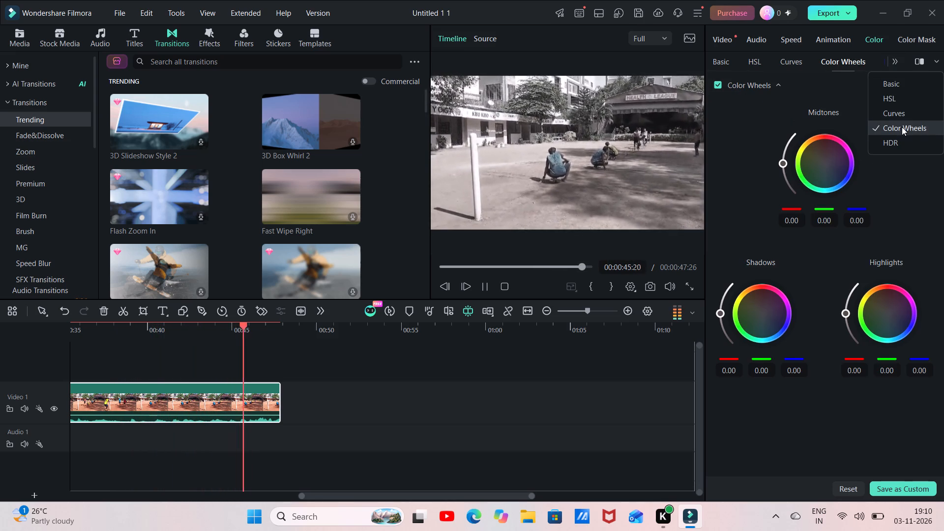
pyautogui.click(902, 127)
# Add a colour-mask grading layer to the clip, containing a draw mask and a rectangle mask with default settings.
pyautogui.click(909, 36)
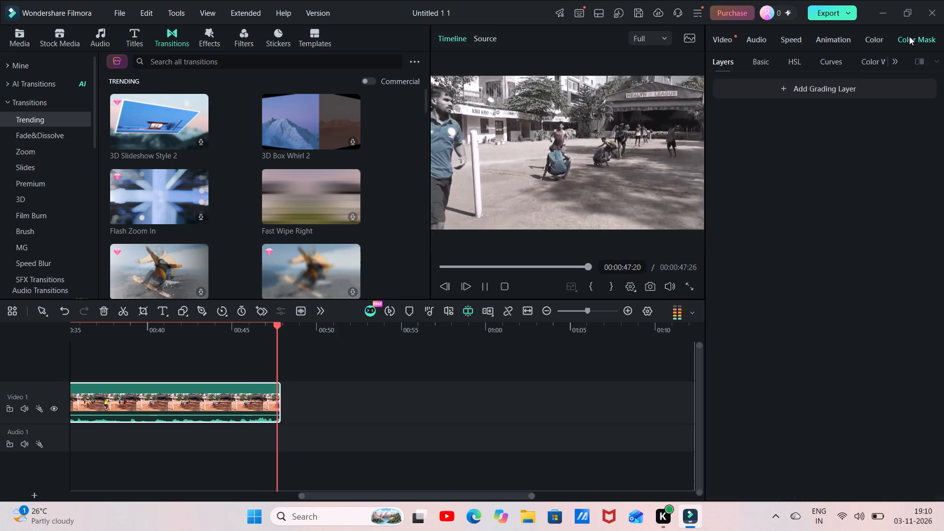
pyautogui.click(869, 81)
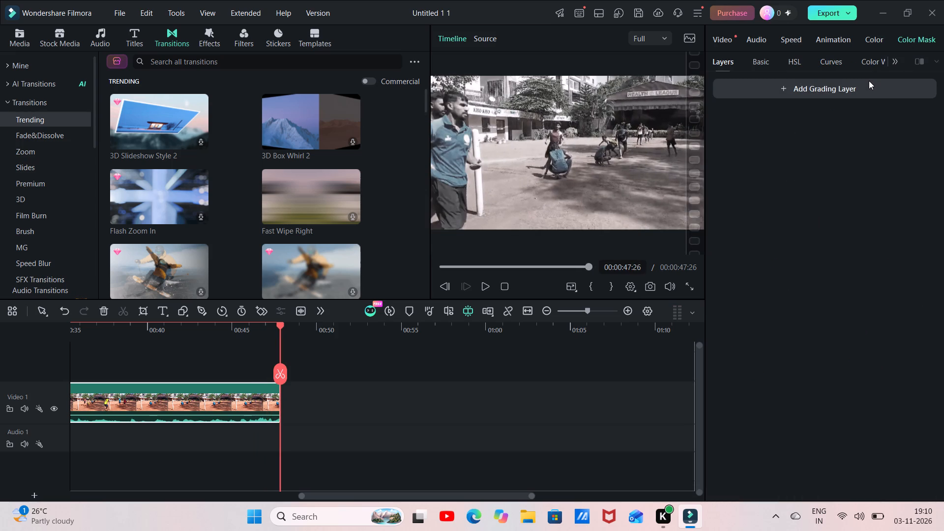
pyautogui.click(674, 201)
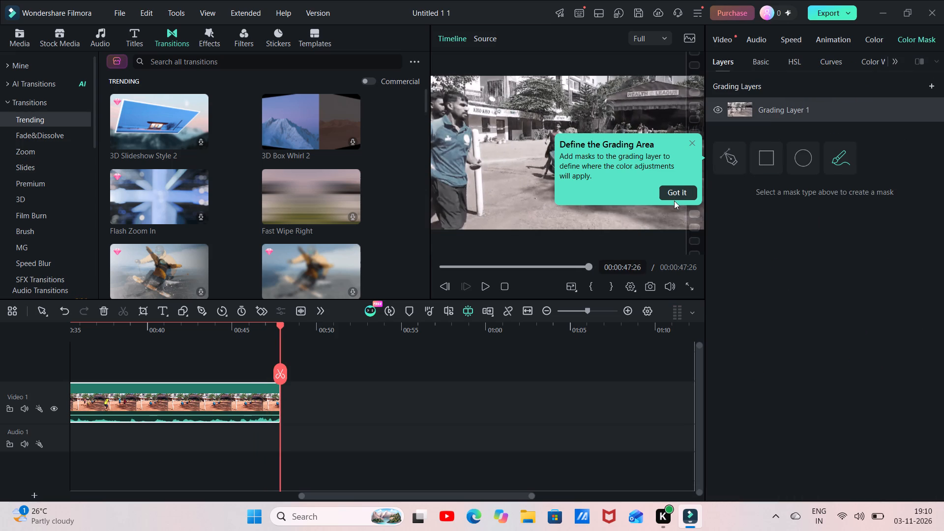
pyautogui.click(678, 193)
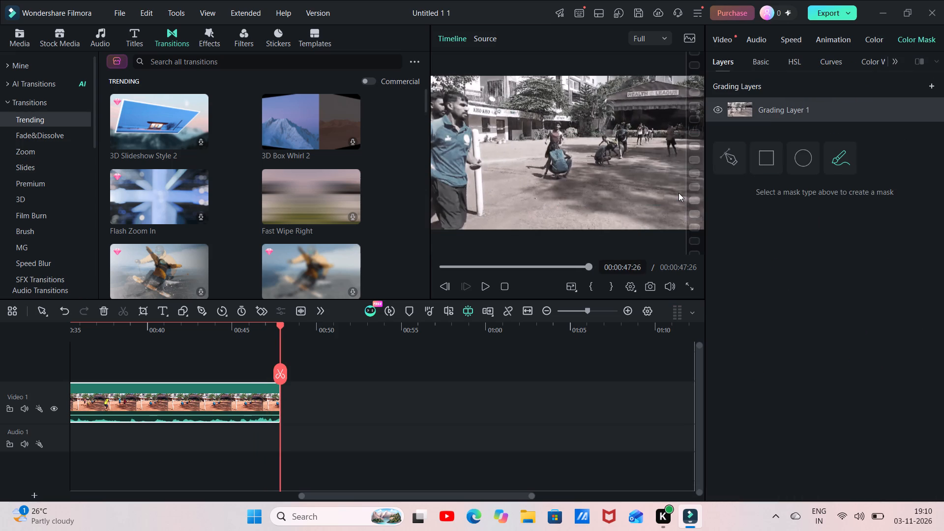
pyautogui.click(731, 156)
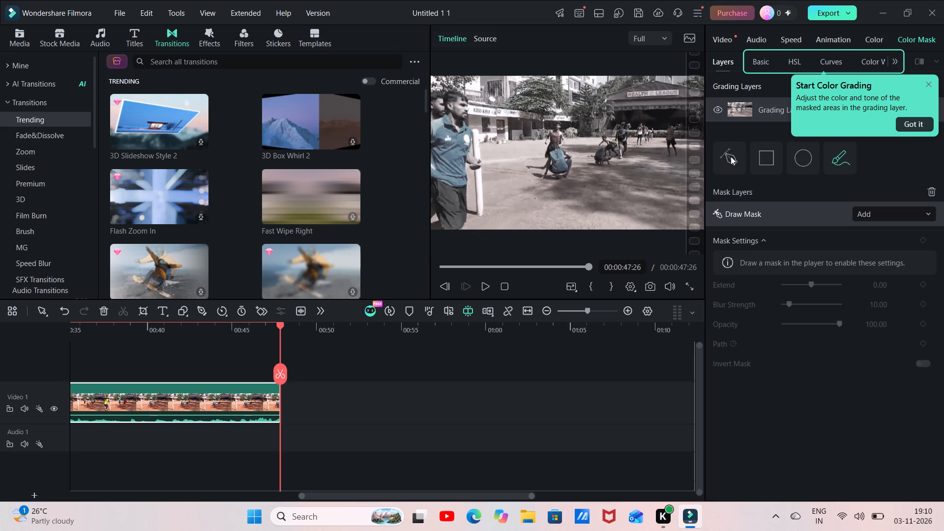
pyautogui.click(768, 153)
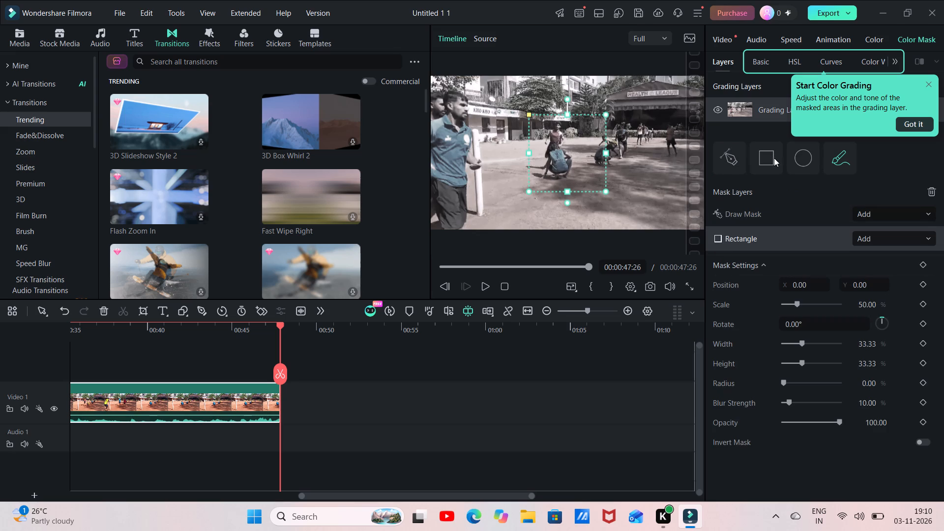
pyautogui.doubleClick(910, 123)
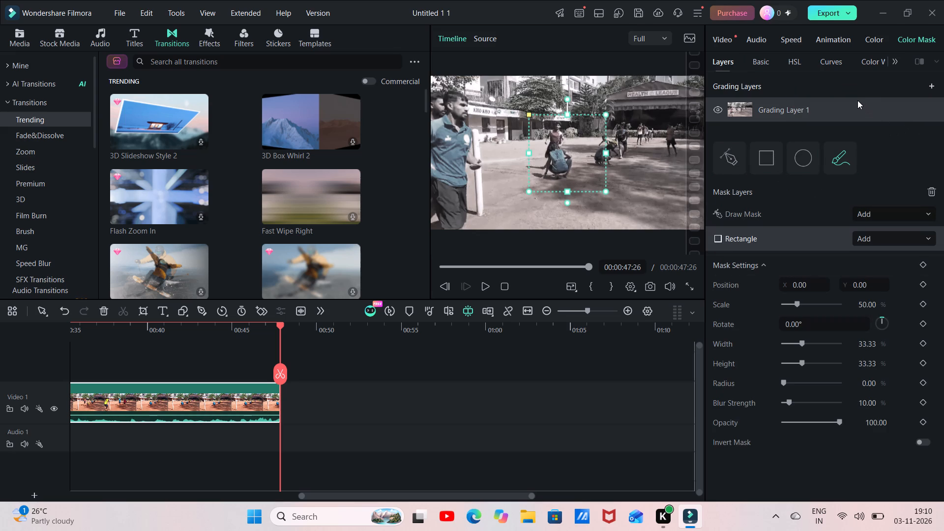
pyautogui.click(857, 100)
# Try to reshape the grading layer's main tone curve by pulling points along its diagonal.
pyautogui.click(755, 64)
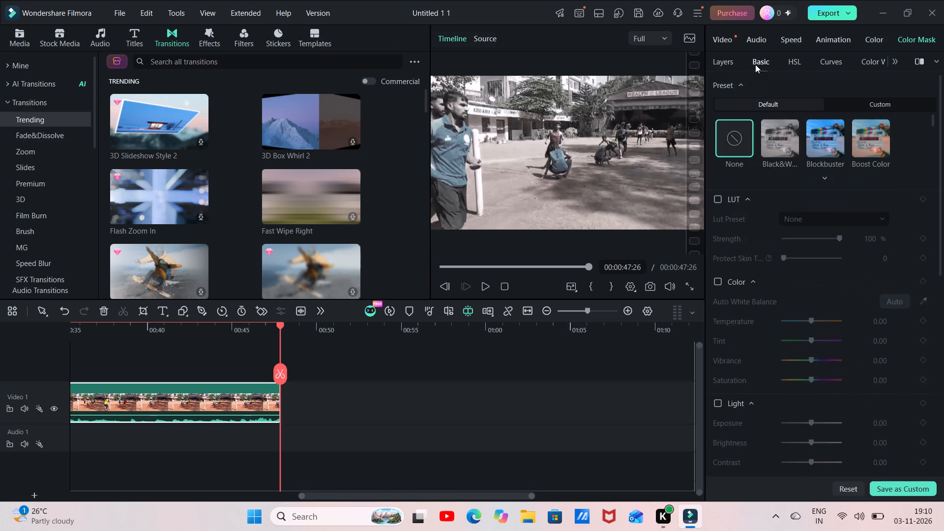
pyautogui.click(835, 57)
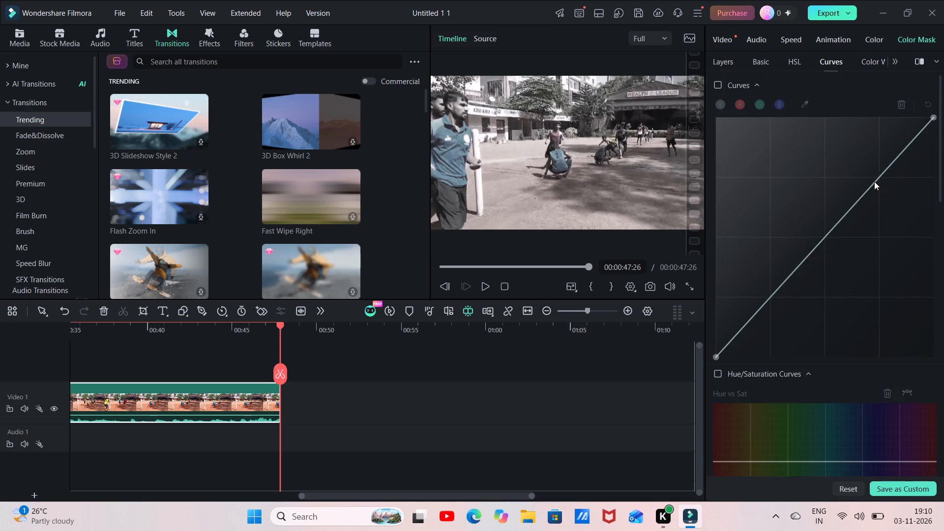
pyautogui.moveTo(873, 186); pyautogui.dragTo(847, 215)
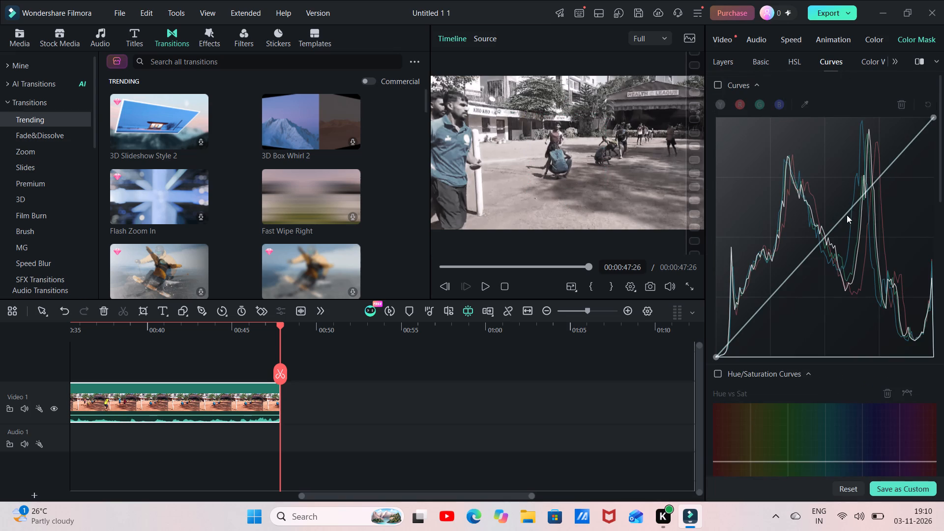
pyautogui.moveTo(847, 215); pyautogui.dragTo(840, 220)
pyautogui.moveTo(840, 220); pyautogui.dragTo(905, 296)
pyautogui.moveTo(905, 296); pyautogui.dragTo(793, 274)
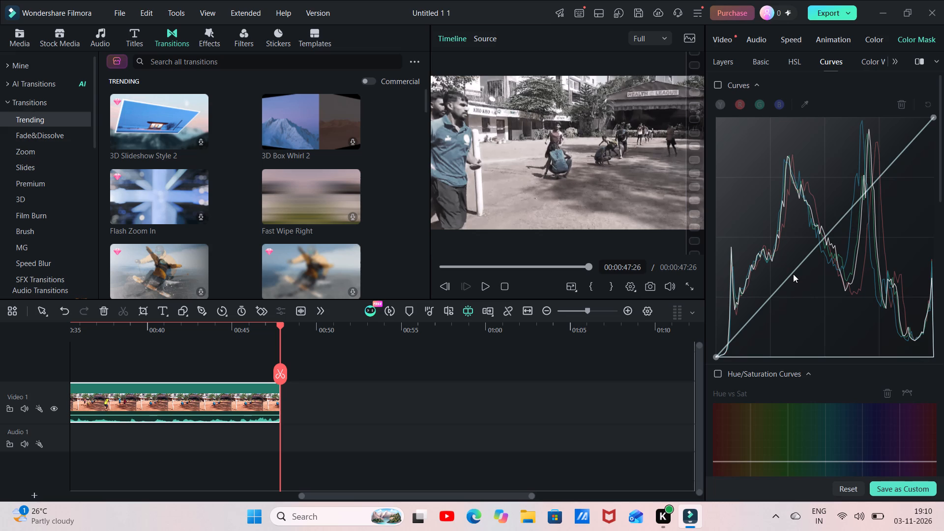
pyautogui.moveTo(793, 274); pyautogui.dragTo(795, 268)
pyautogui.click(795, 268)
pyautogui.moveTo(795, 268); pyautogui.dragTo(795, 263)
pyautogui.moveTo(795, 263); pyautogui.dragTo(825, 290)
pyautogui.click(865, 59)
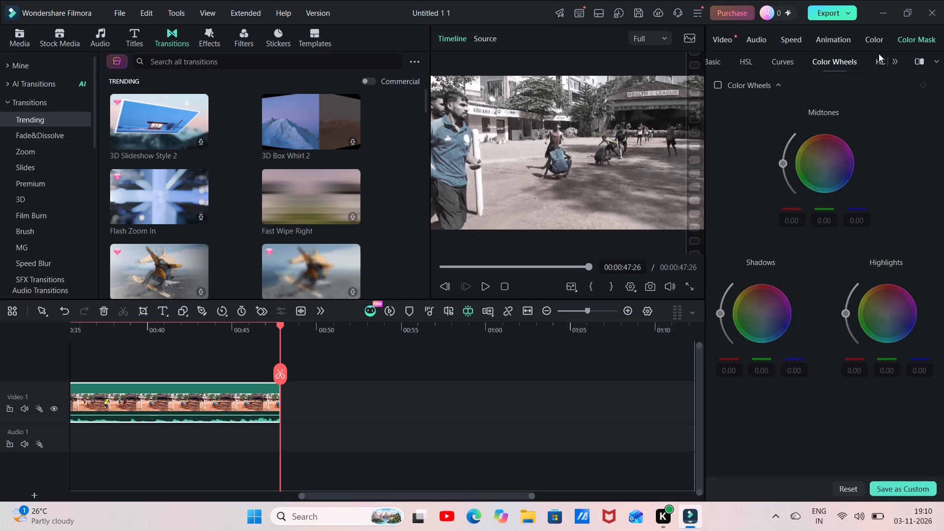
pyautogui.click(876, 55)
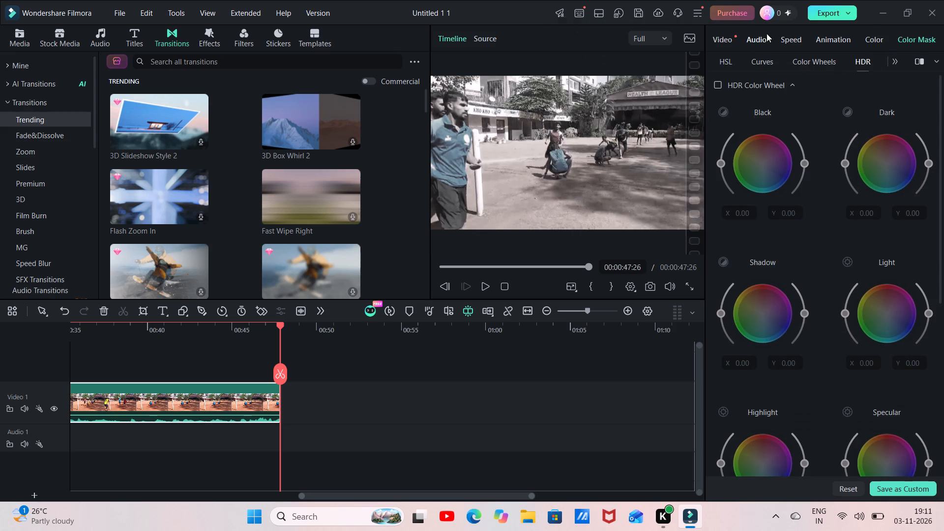
# Apply customized speed ramping to the kho kho clip.
pyautogui.click(787, 39)
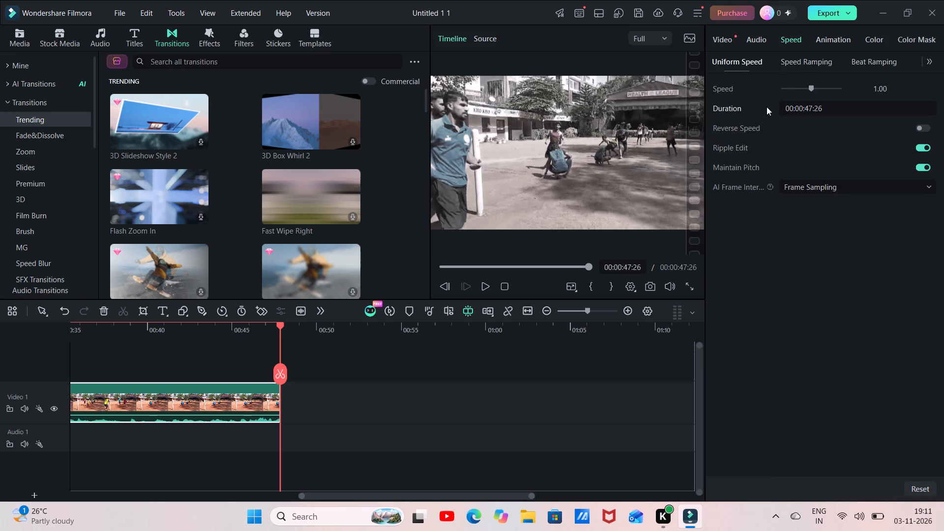
pyautogui.click(786, 60)
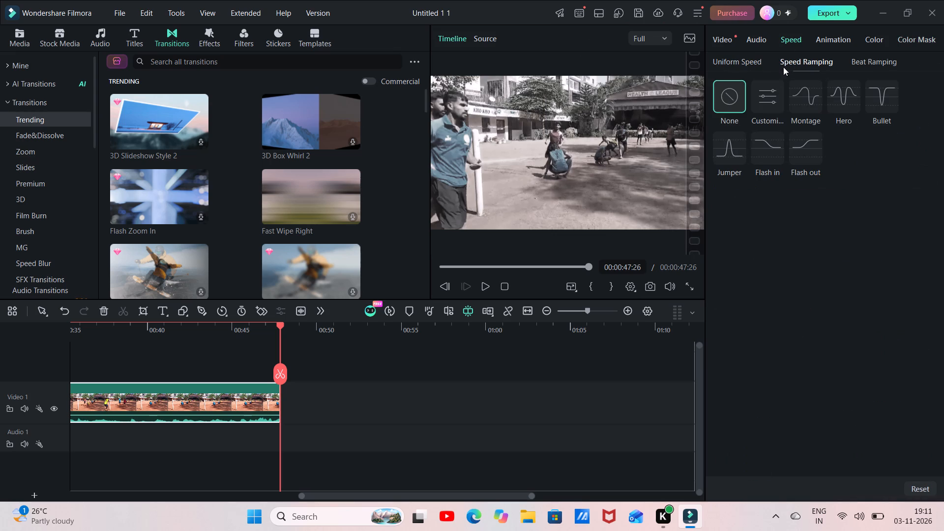
pyautogui.click(765, 104)
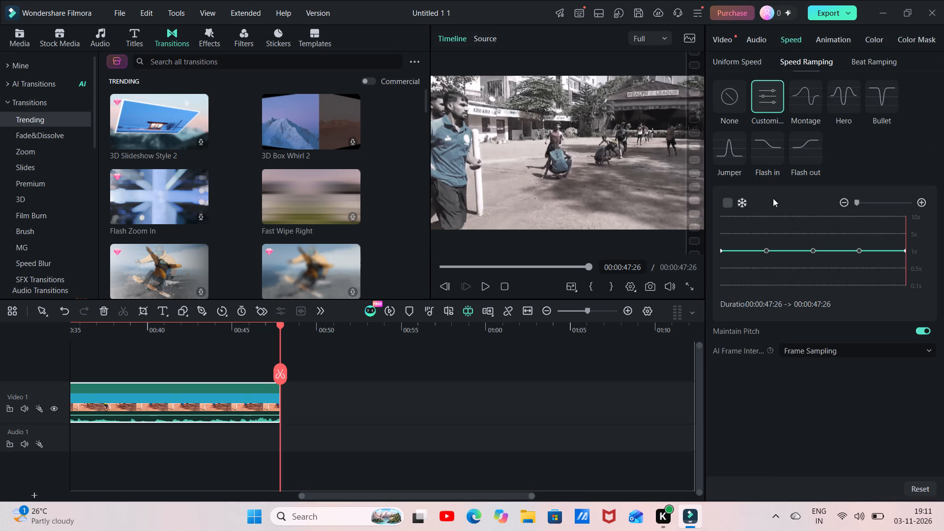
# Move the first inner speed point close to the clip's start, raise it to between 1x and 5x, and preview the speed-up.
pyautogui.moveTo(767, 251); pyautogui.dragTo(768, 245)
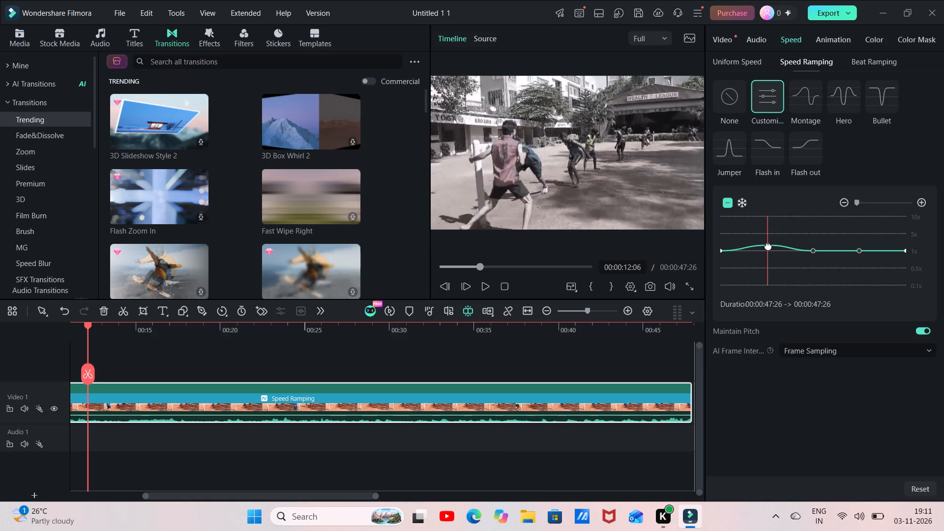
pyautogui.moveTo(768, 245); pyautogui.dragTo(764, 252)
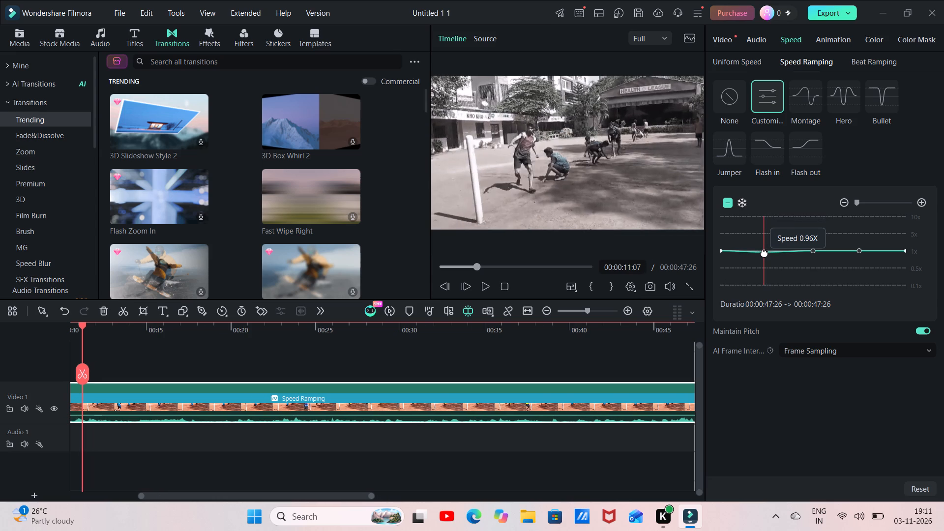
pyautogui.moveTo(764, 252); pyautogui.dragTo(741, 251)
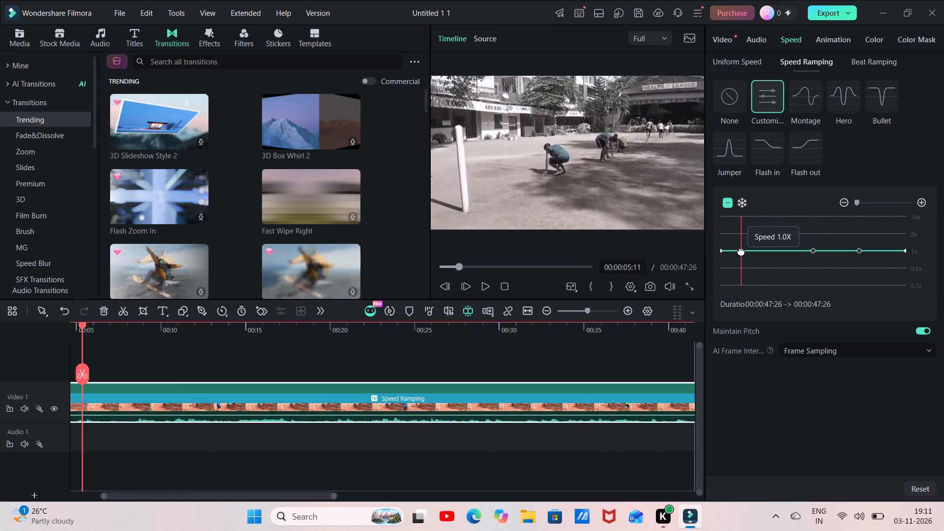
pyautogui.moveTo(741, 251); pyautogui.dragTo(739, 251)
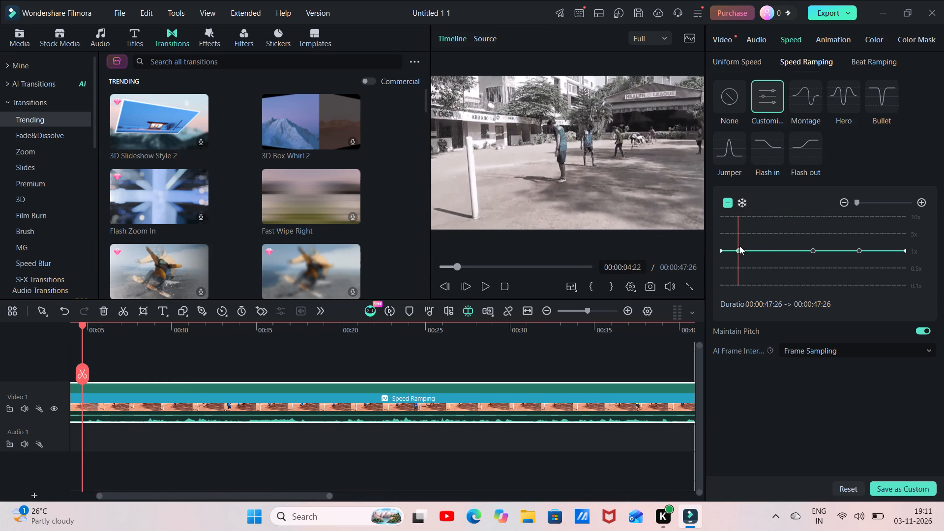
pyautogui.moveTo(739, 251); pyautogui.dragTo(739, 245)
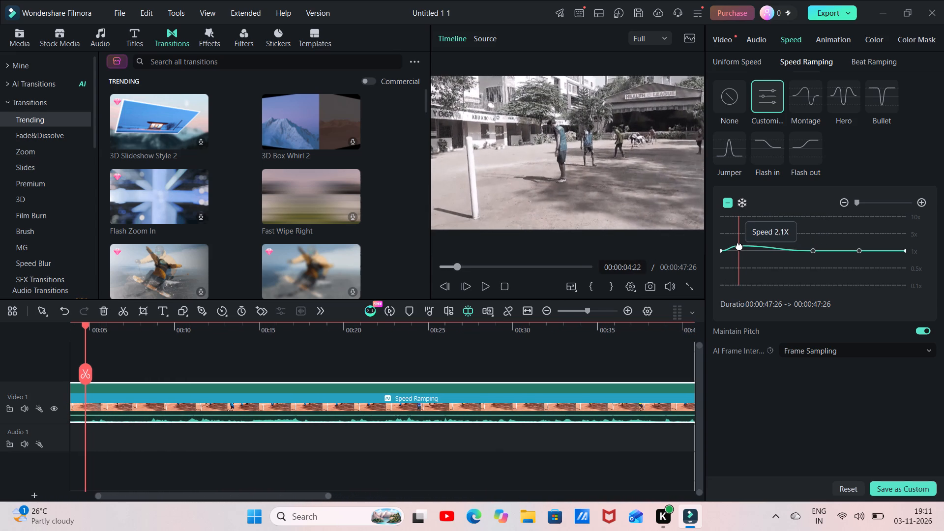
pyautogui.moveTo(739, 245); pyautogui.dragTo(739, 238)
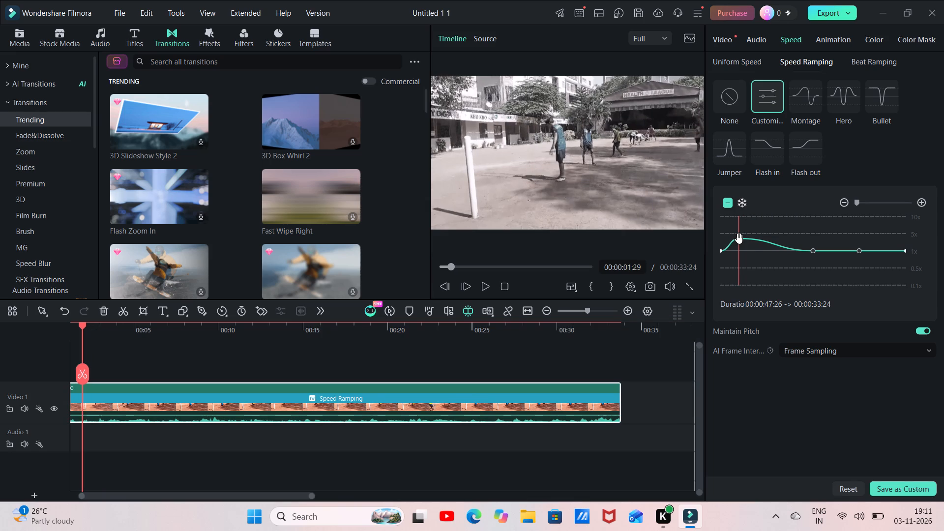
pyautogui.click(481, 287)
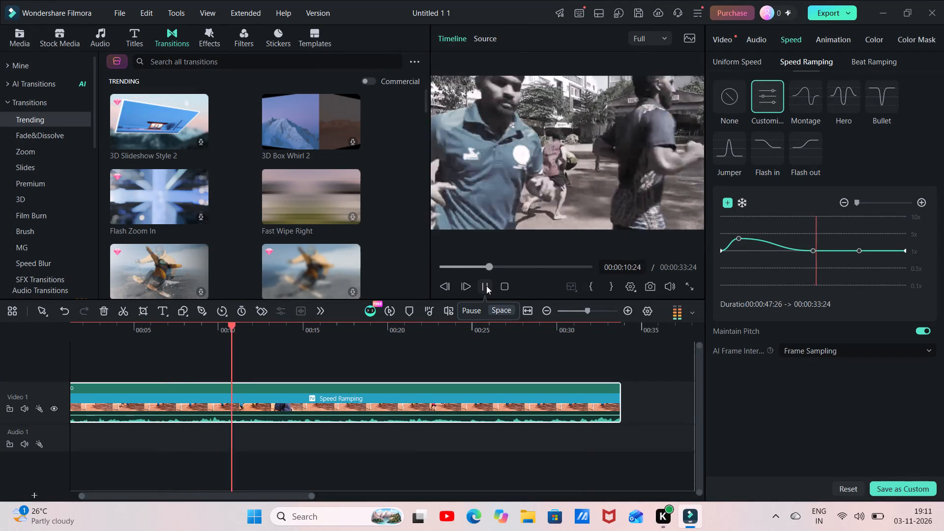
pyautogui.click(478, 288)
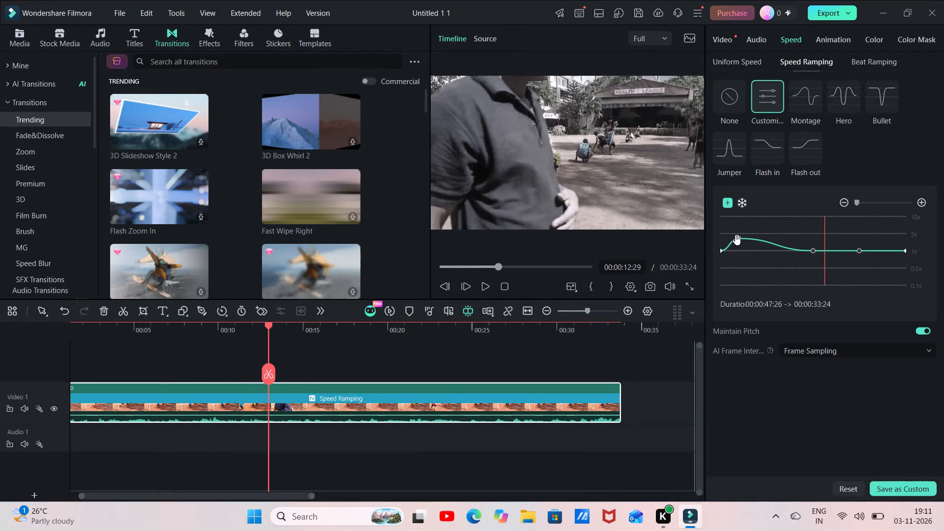
# Lower the first inner speed point to just above 0.5x, about a fifth into the clip, and preview the slow motion.
pyautogui.moveTo(737, 240); pyautogui.dragTo(743, 247)
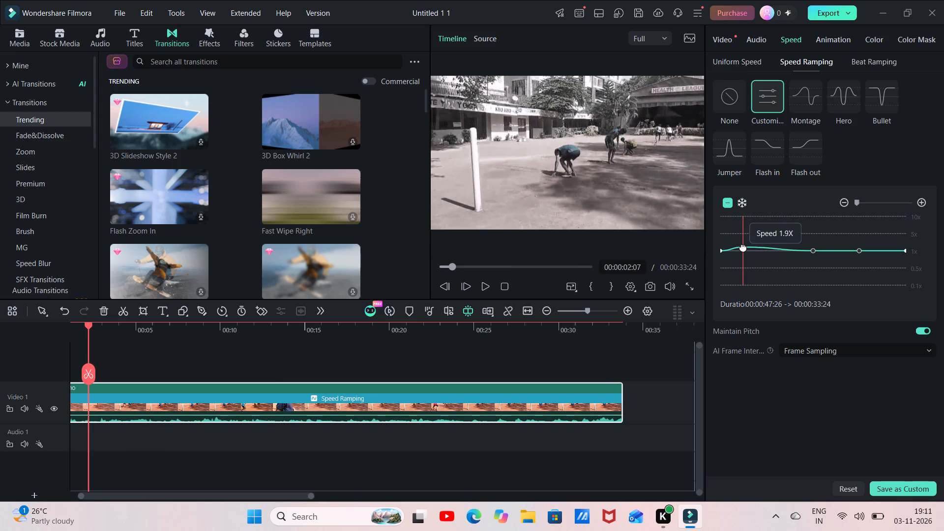
pyautogui.moveTo(743, 247); pyautogui.dragTo(740, 250)
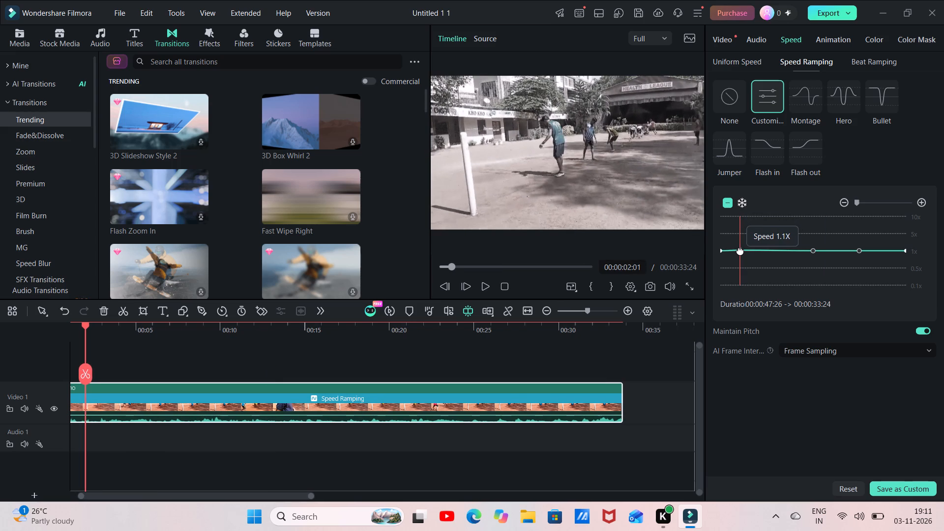
pyautogui.moveTo(740, 250); pyautogui.dragTo(738, 250)
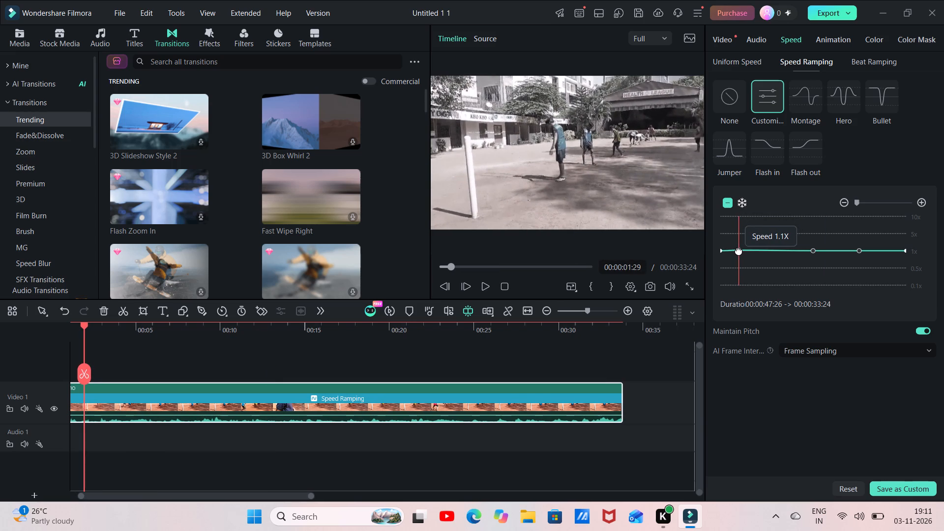
pyautogui.moveTo(738, 250); pyautogui.dragTo(737, 256)
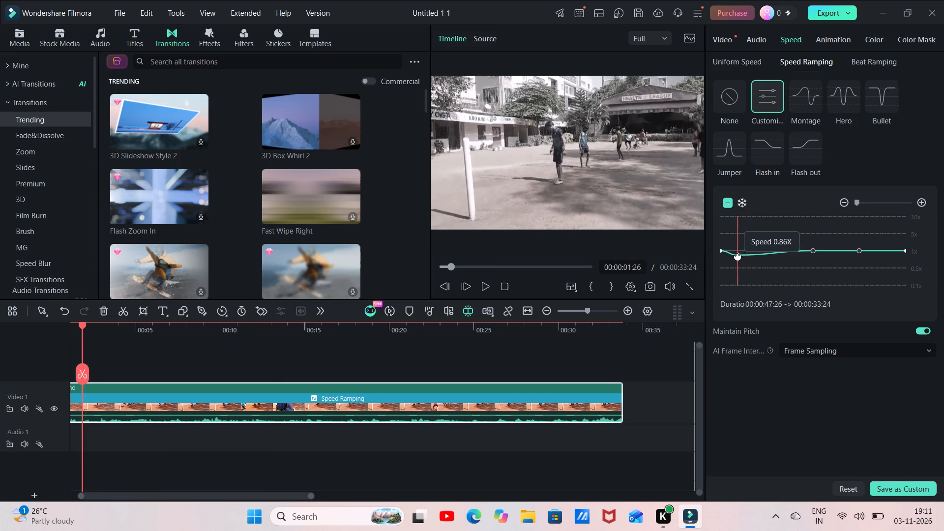
pyautogui.moveTo(737, 256); pyautogui.dragTo(742, 261)
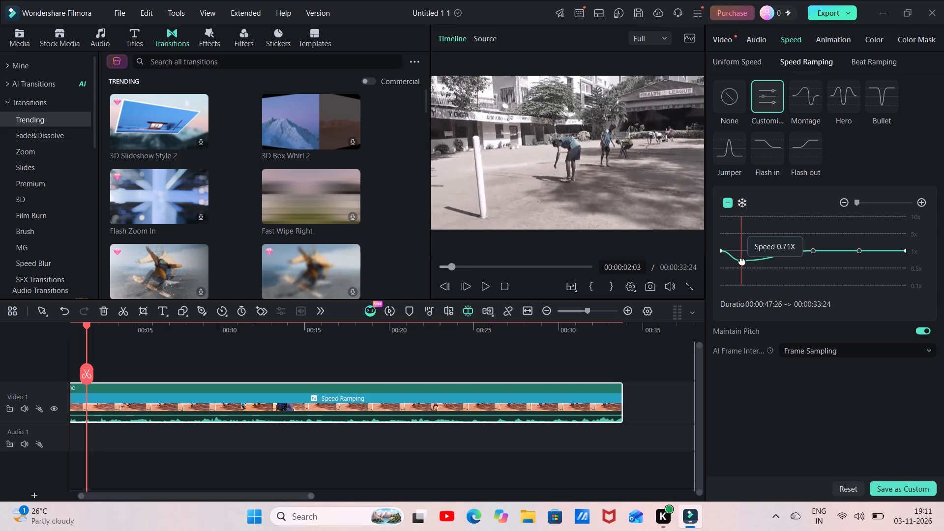
pyautogui.moveTo(742, 261); pyautogui.dragTo(746, 262)
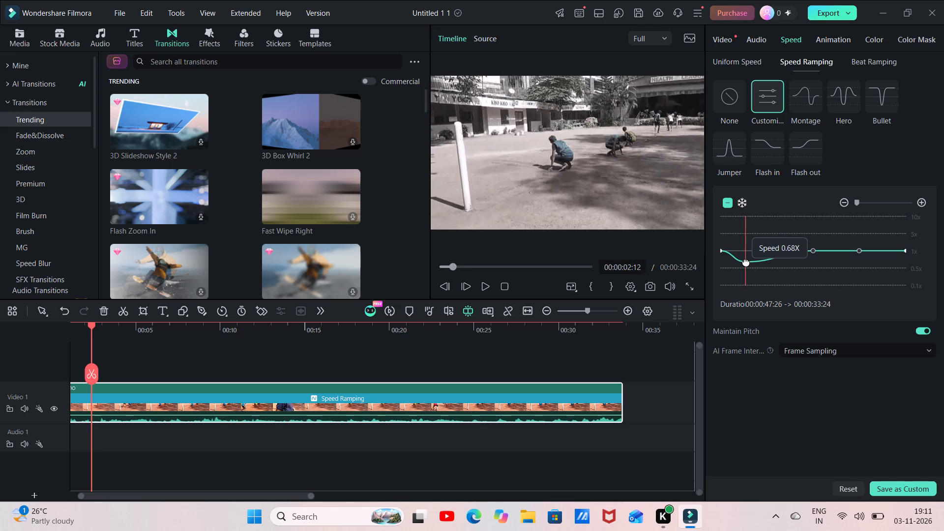
pyautogui.moveTo(746, 262); pyautogui.dragTo(750, 259)
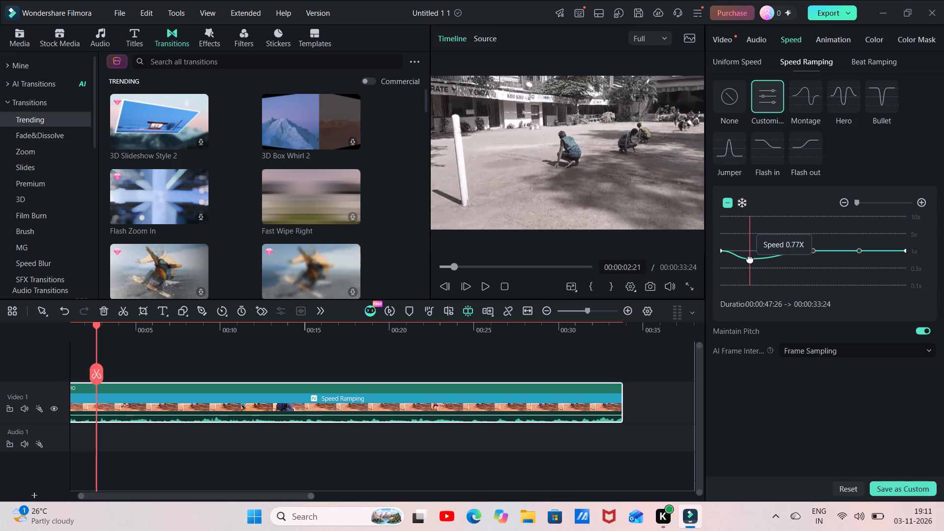
pyautogui.moveTo(750, 259); pyautogui.dragTo(755, 256)
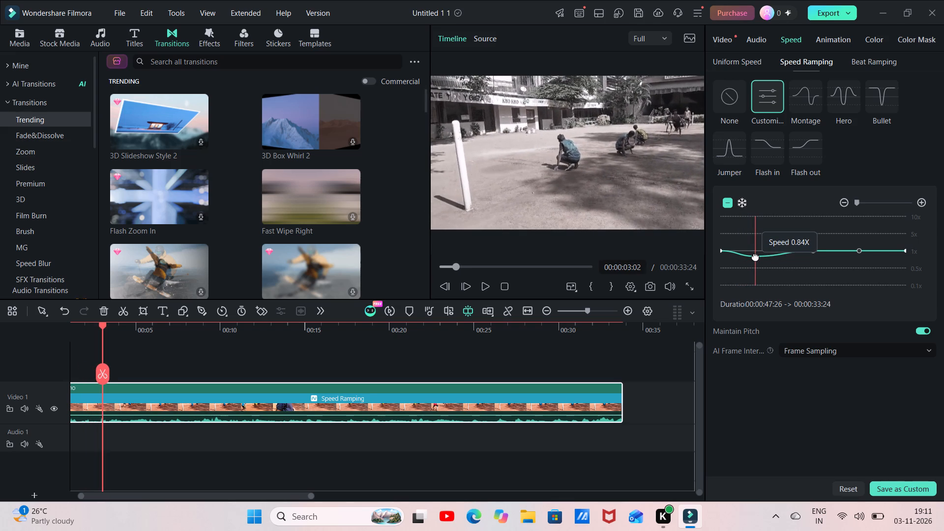
pyautogui.moveTo(755, 256); pyautogui.dragTo(757, 264)
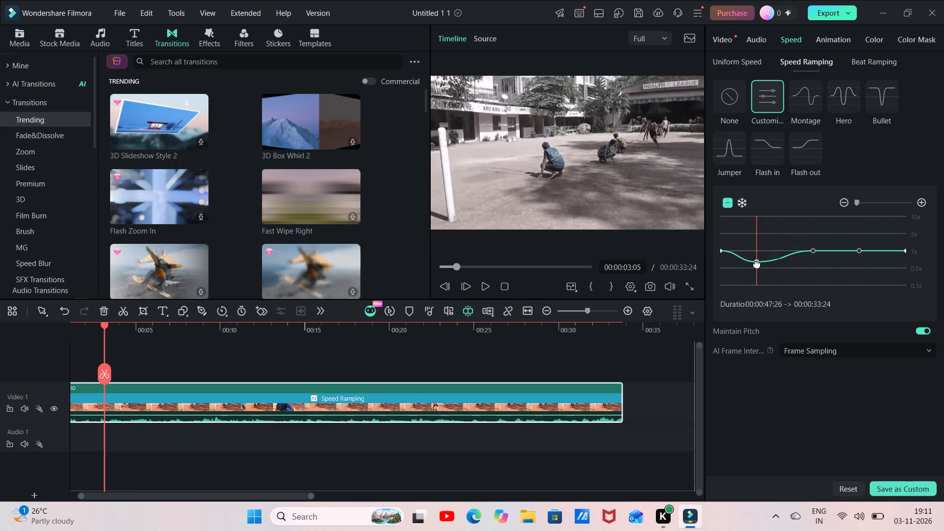
pyautogui.moveTo(757, 264); pyautogui.dragTo(757, 267)
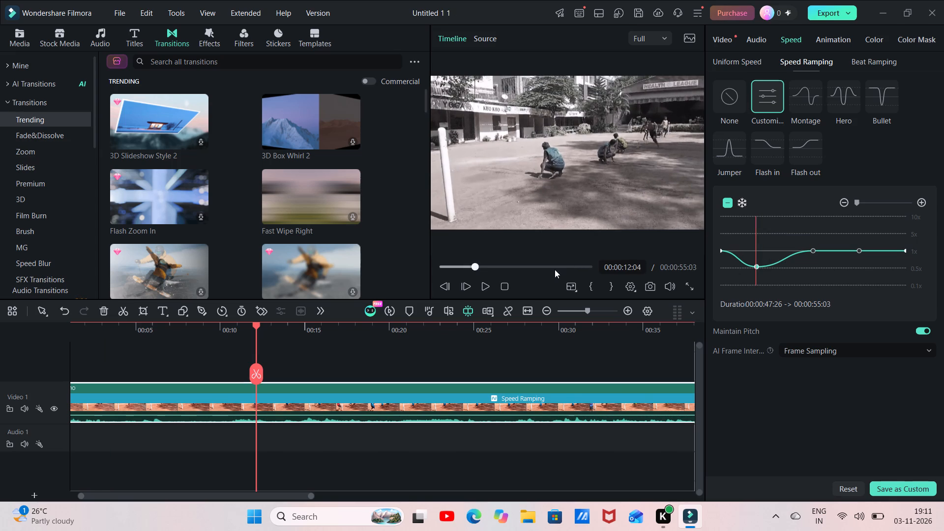
pyautogui.click(484, 288)
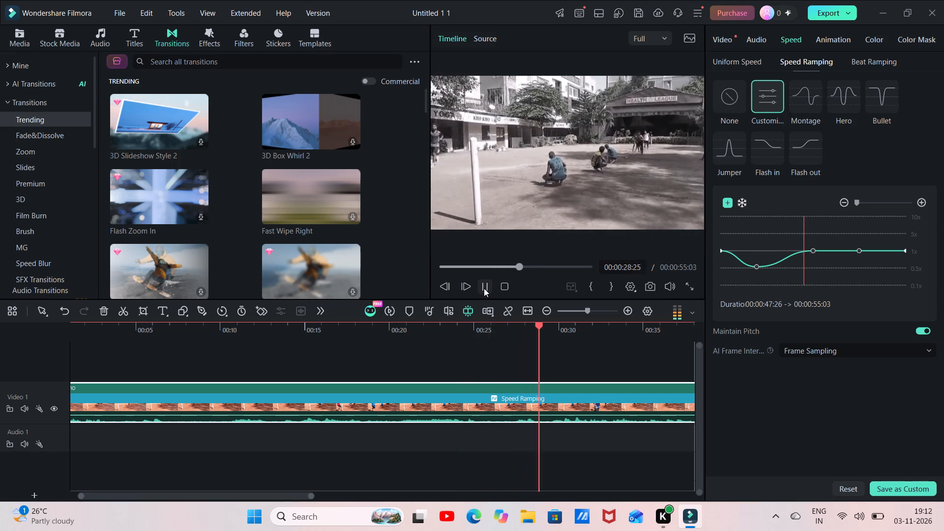
pyautogui.click(484, 284)
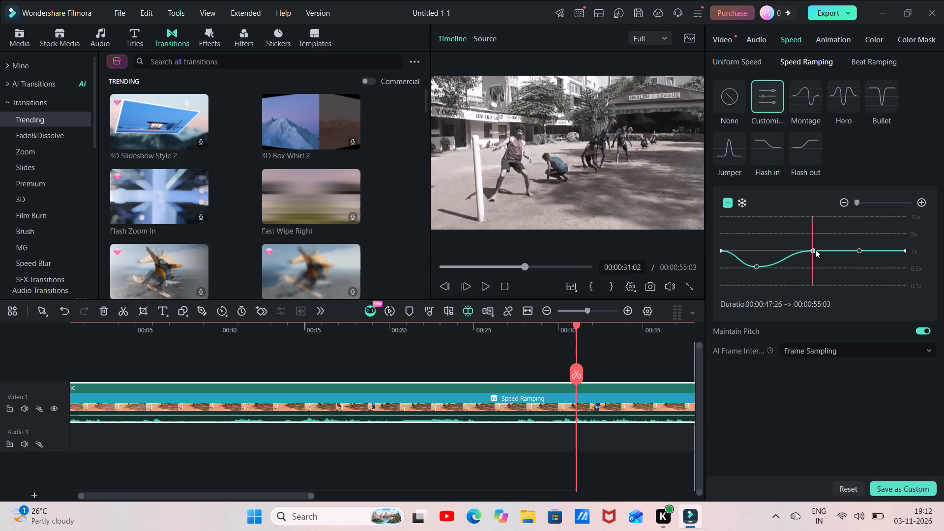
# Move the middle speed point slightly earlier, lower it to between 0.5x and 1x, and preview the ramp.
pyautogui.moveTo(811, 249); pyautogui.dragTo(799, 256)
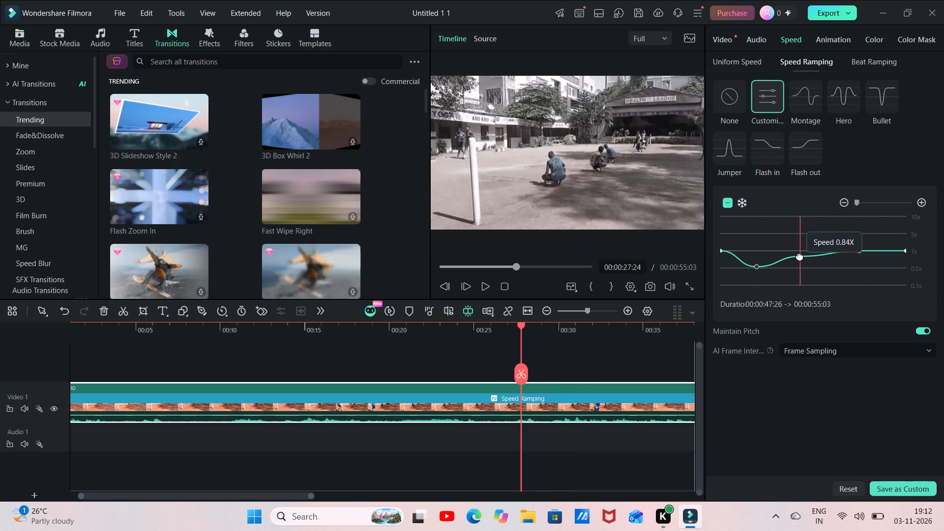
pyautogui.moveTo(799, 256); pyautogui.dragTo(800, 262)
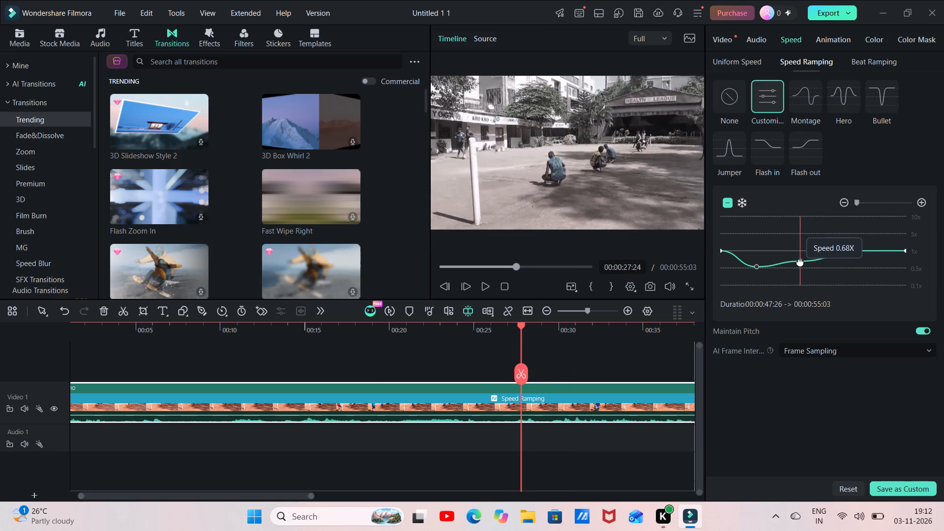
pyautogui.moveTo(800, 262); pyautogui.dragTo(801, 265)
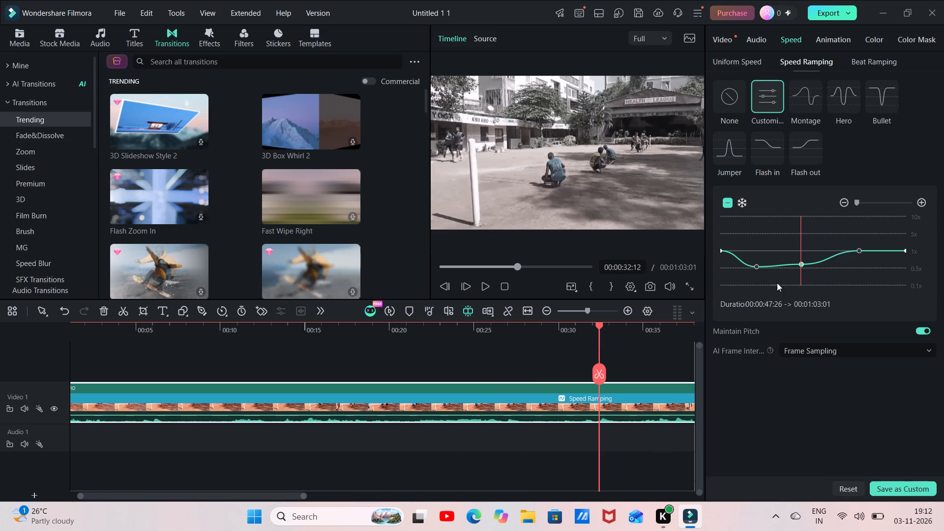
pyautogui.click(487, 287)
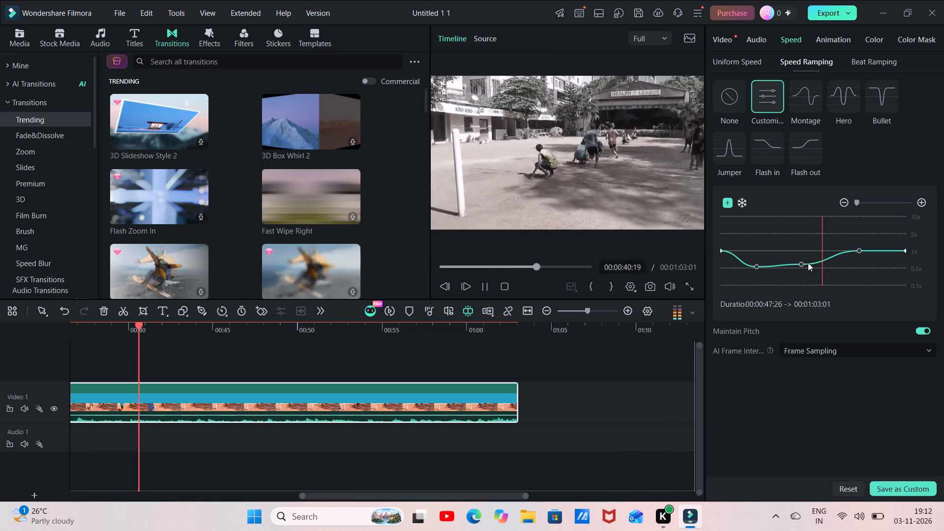
# Set the middle speed point to about 0.5x, slightly before the clip's midpoint and nearly level with the first slow-motion point.
pyautogui.moveTo(802, 263); pyautogui.dragTo(816, 269)
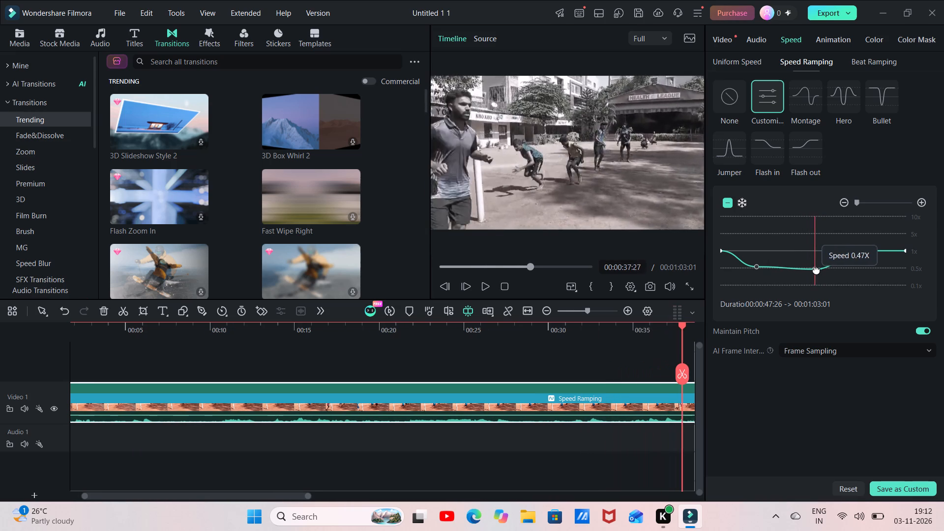
pyautogui.moveTo(816, 269); pyautogui.dragTo(819, 269)
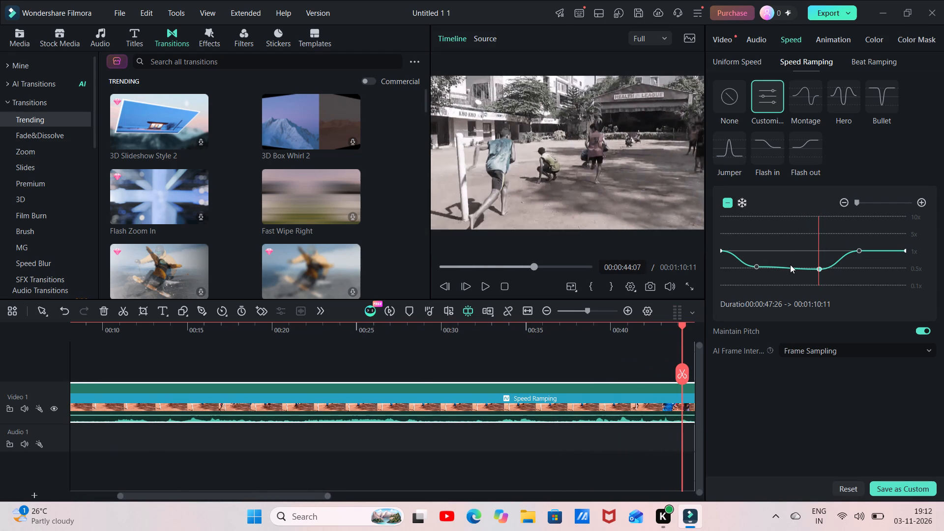
pyautogui.click(790, 265)
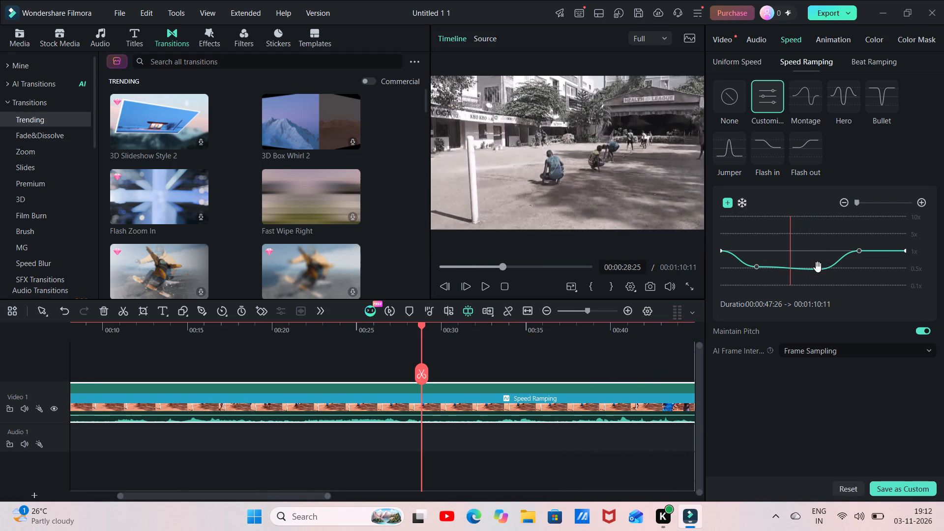
pyautogui.moveTo(821, 267); pyautogui.dragTo(814, 268)
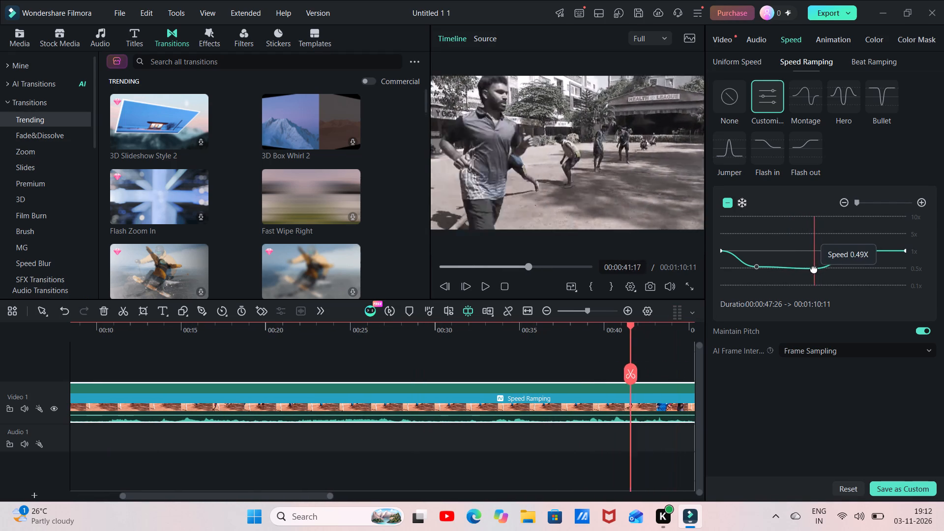
pyautogui.moveTo(814, 268); pyautogui.dragTo(796, 267)
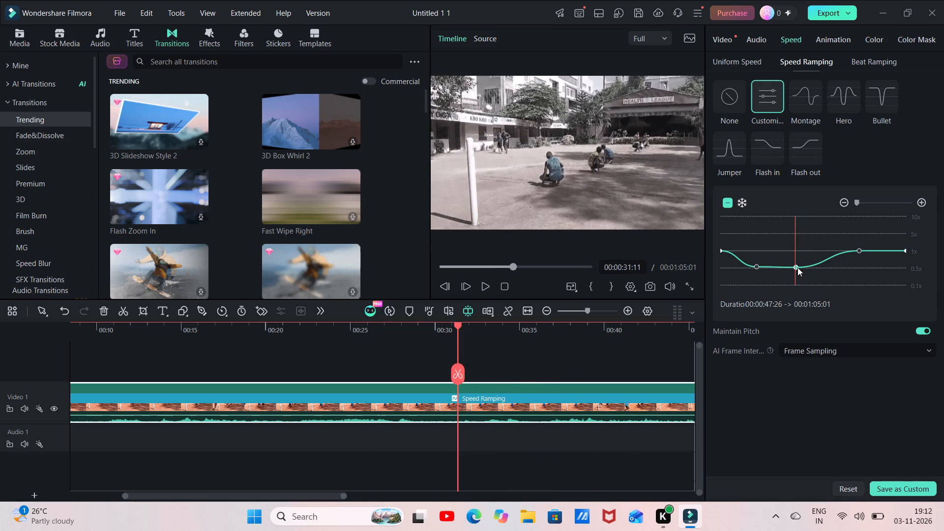
pyautogui.doubleClick(797, 267)
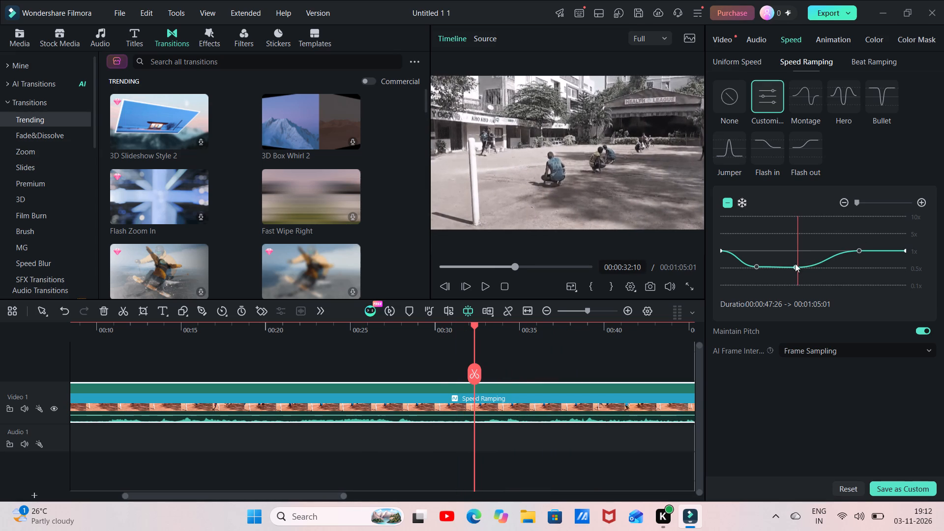
pyautogui.click(795, 264)
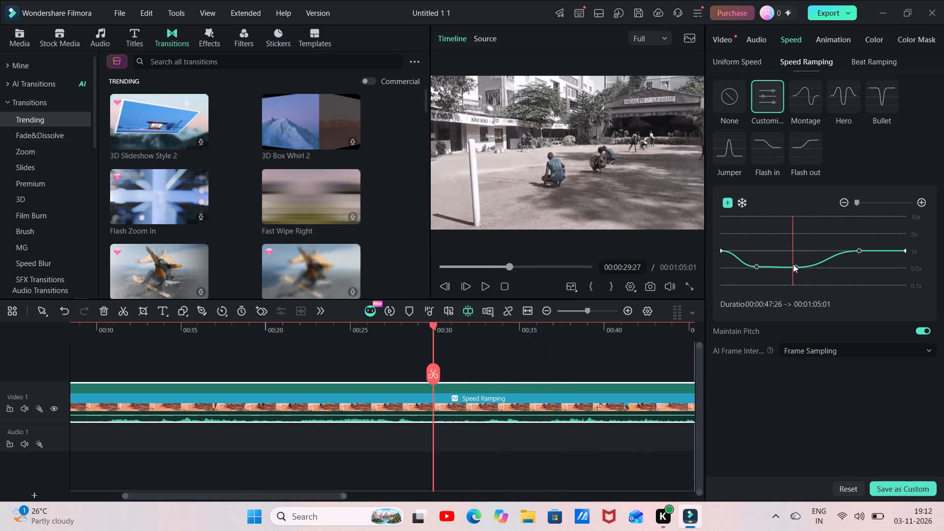
pyautogui.click(795, 264)
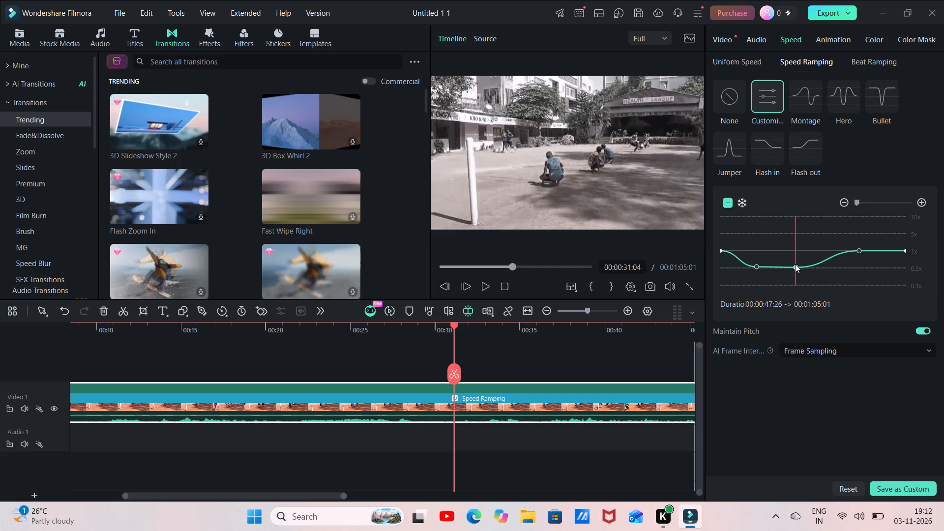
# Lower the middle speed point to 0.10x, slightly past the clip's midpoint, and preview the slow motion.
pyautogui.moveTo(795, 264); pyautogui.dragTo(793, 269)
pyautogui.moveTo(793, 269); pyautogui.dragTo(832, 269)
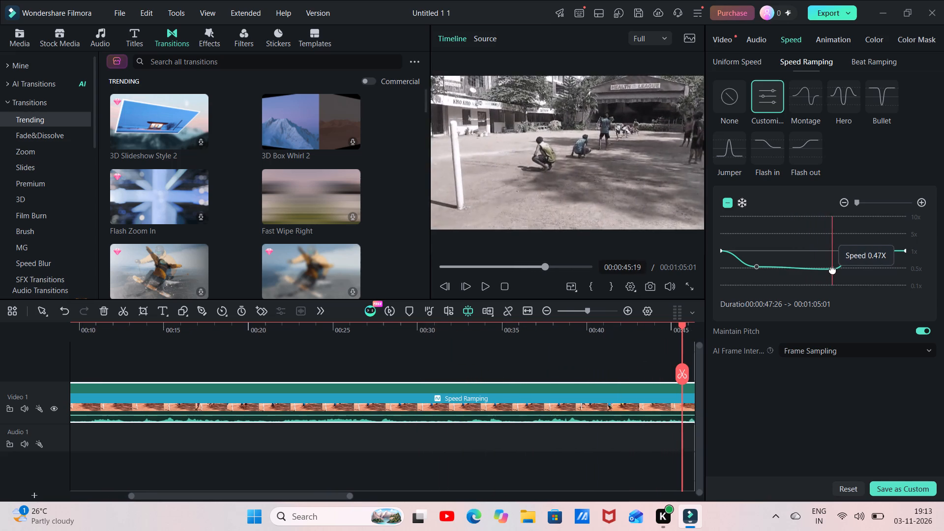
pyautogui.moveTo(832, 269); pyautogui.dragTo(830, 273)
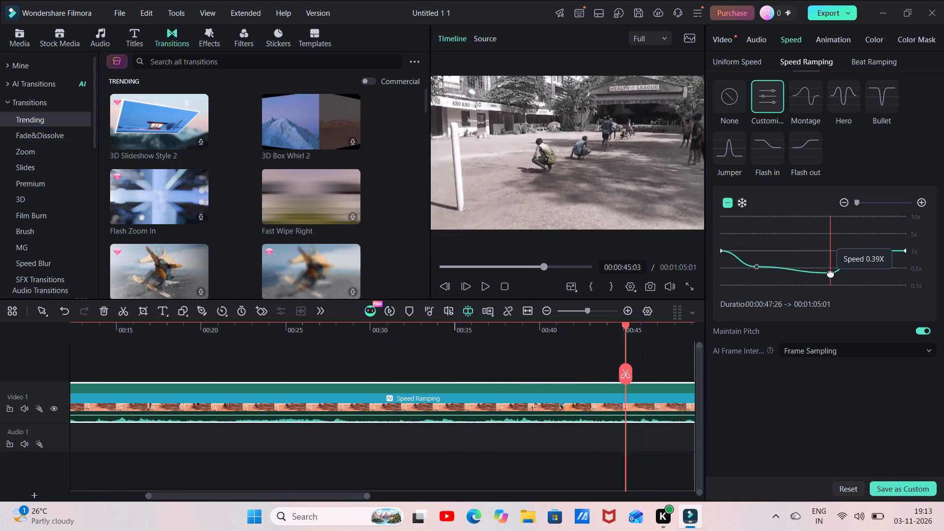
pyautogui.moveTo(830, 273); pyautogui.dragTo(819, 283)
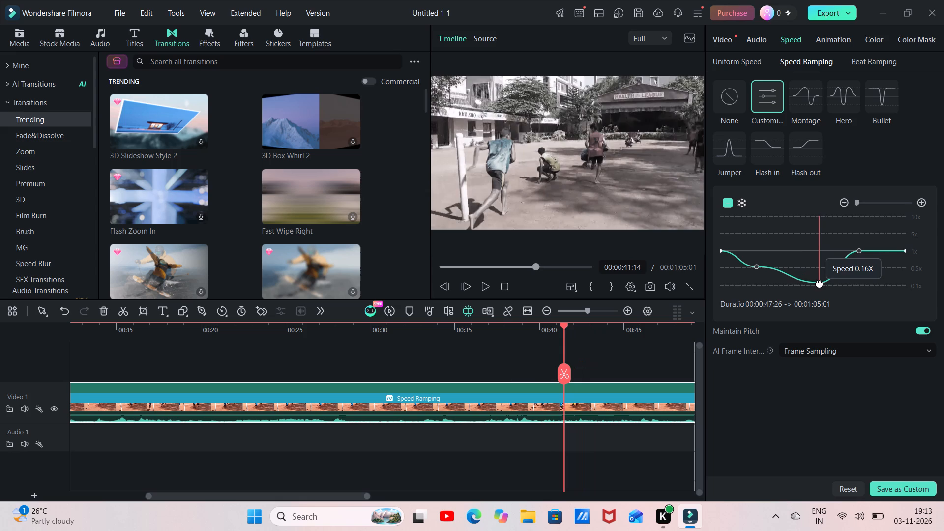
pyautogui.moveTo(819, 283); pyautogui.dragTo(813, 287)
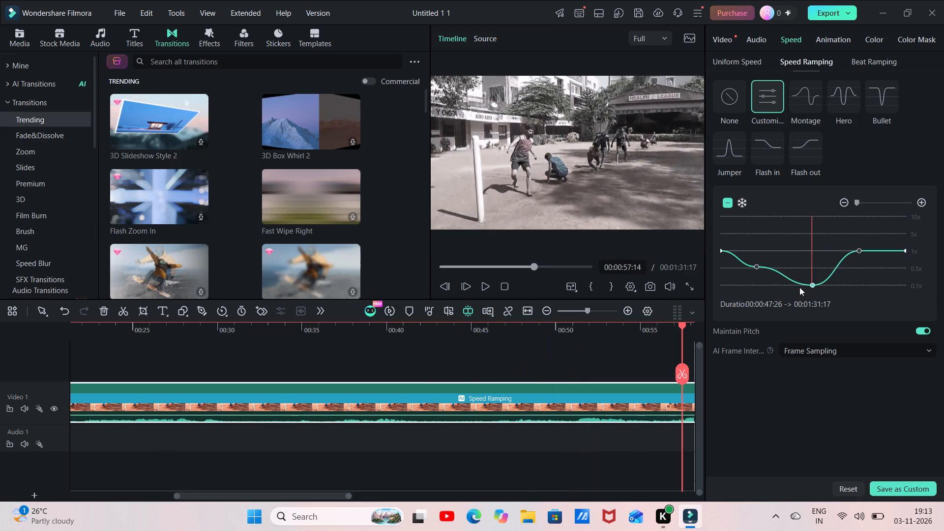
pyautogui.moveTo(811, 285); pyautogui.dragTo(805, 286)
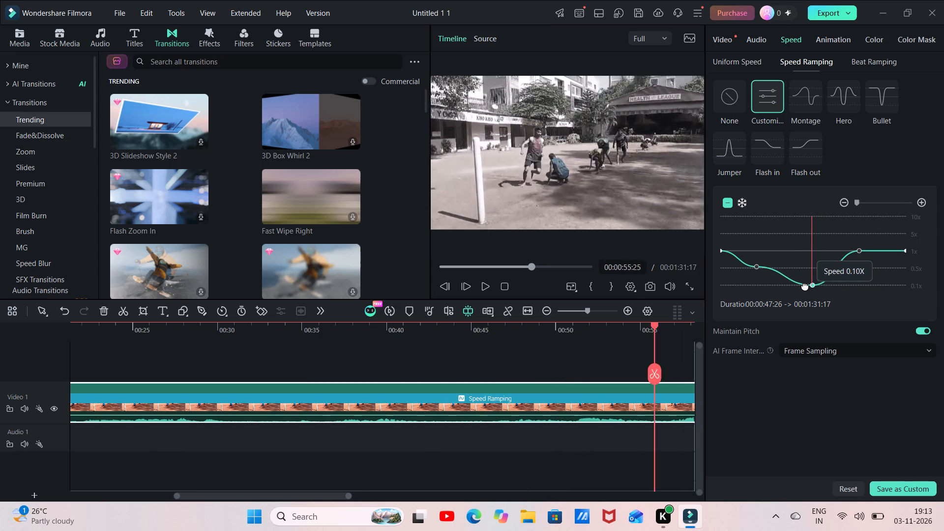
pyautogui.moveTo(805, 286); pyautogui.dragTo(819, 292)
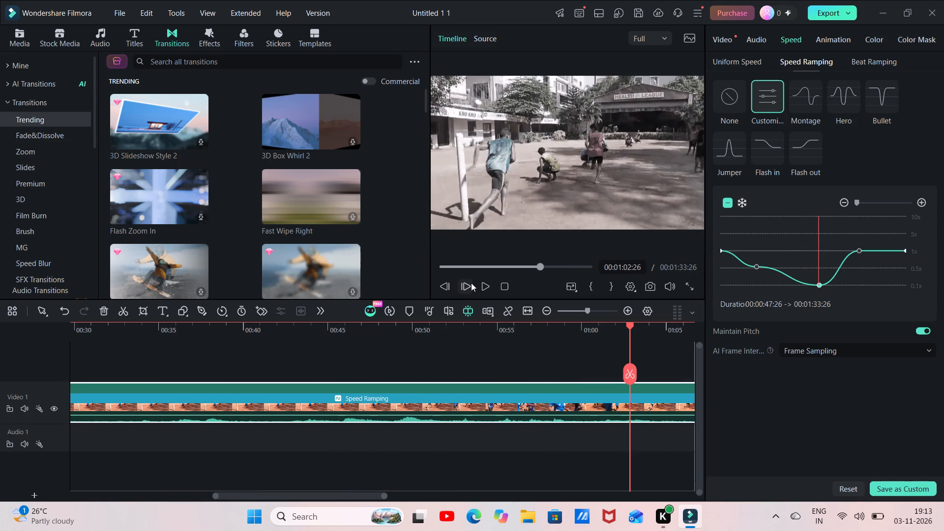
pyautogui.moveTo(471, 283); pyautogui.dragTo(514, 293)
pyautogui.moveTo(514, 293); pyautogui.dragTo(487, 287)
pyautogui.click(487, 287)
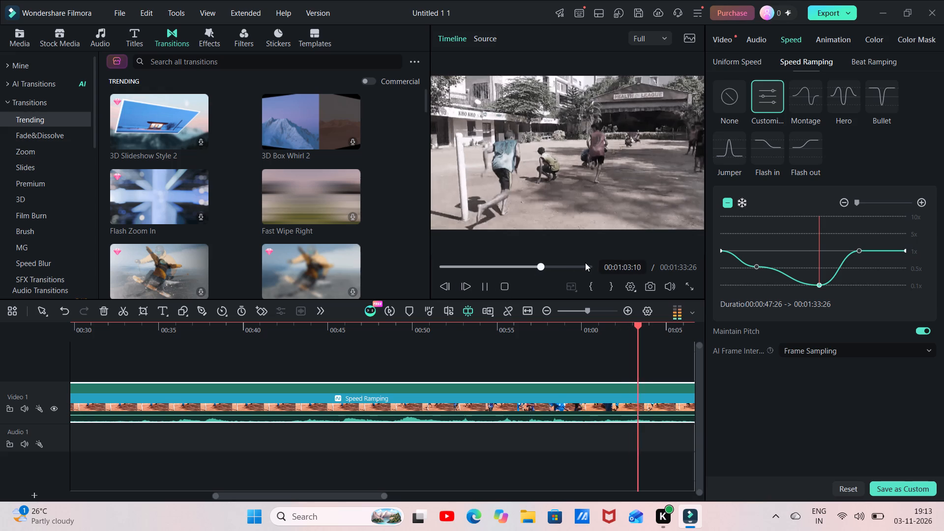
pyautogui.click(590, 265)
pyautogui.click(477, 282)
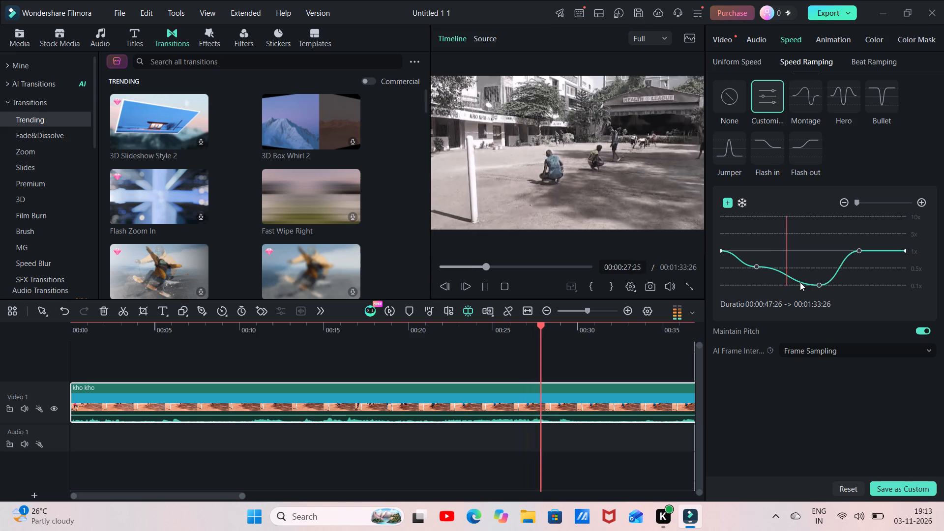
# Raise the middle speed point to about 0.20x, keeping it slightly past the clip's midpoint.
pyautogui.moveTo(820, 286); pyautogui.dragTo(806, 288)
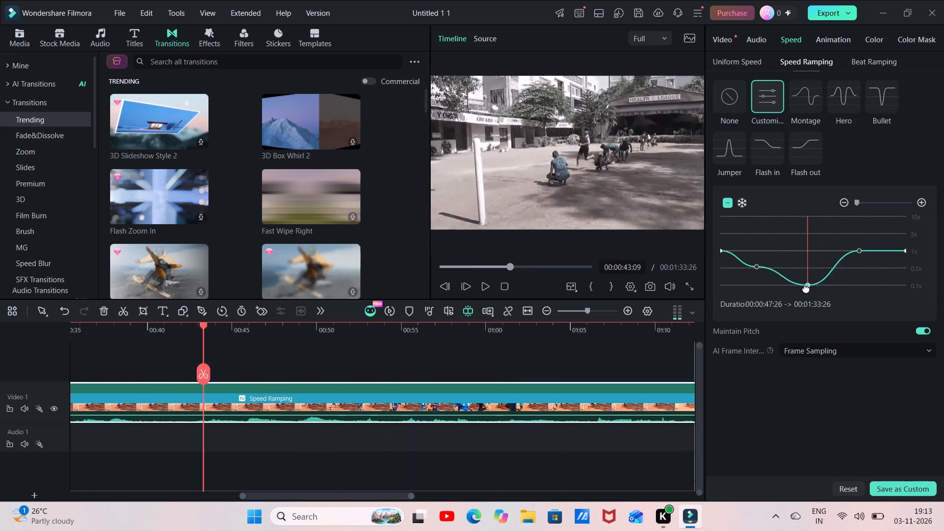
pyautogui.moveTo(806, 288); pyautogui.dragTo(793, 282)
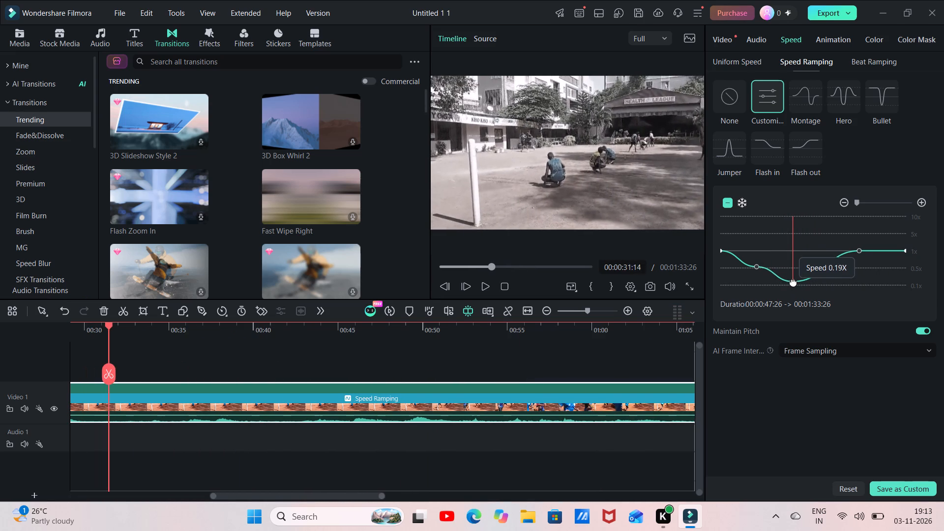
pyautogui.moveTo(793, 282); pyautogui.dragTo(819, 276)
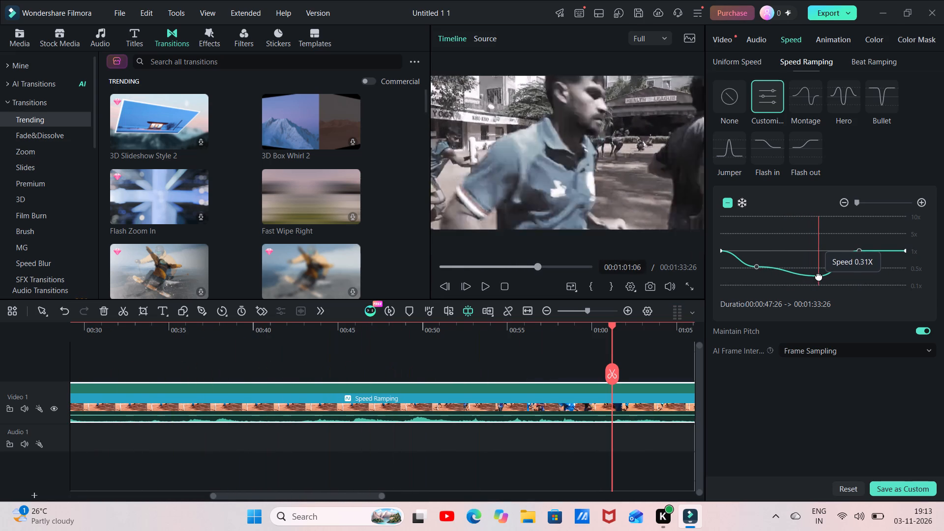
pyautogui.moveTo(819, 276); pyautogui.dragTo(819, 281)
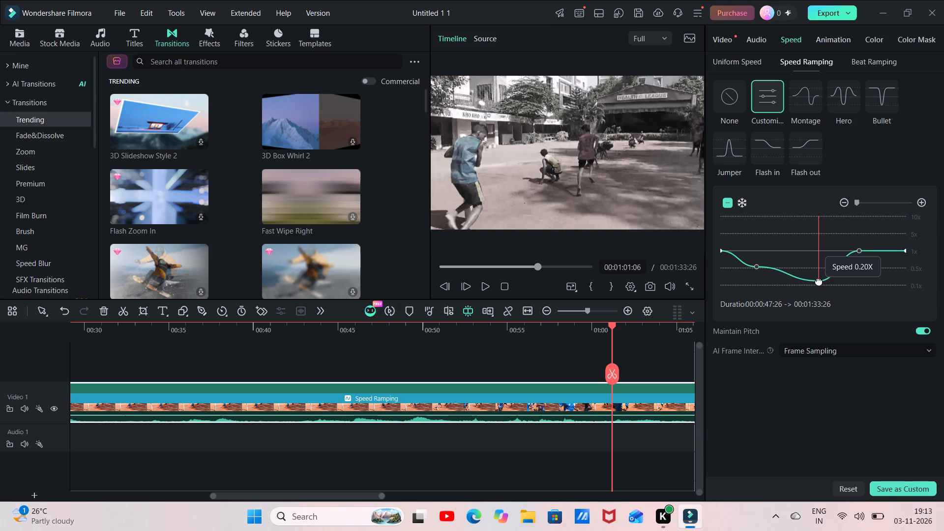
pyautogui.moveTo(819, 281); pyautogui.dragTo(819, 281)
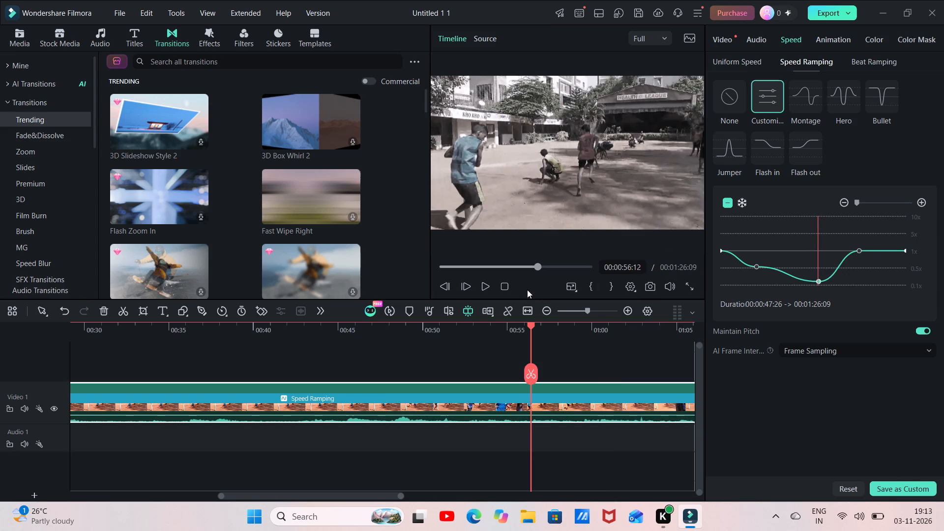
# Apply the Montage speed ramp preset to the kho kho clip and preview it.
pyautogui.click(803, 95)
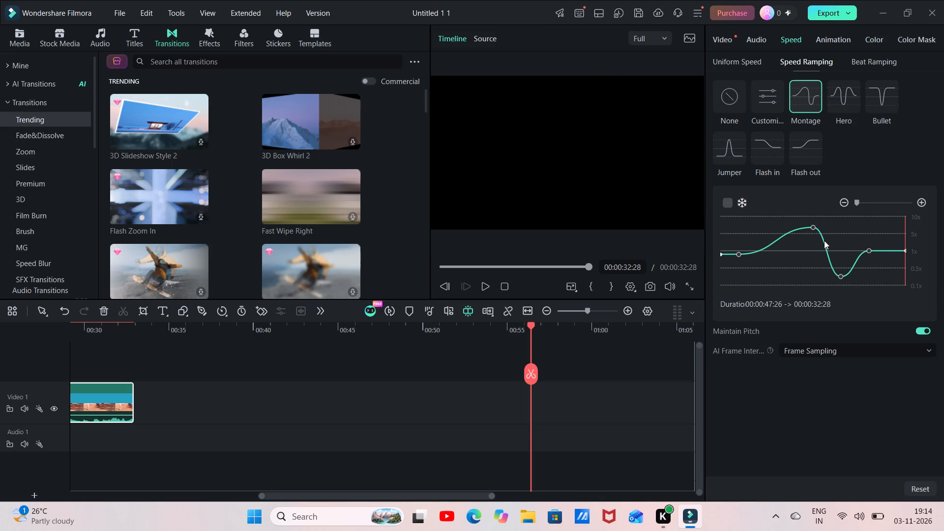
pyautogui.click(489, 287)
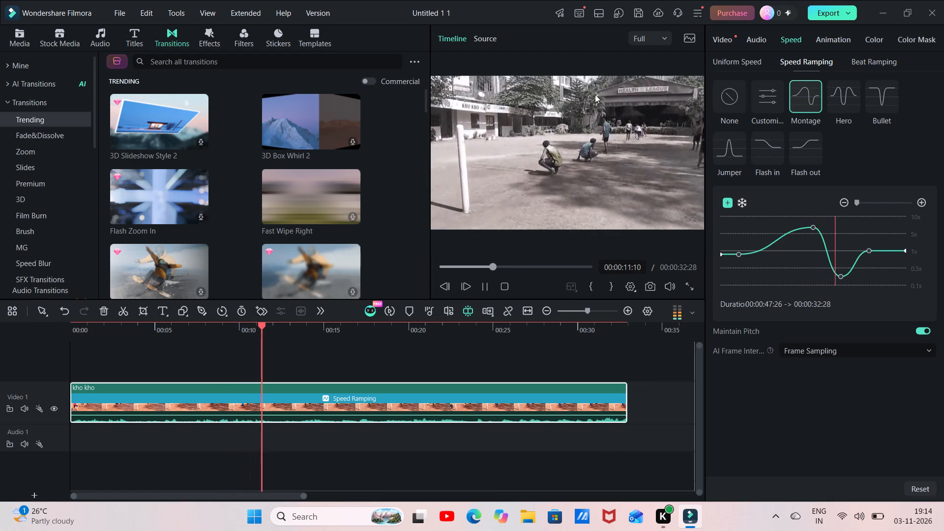
# Apply the Hero speed ramp preset to the kho kho clip and preview it from the start.
pyautogui.click(835, 96)
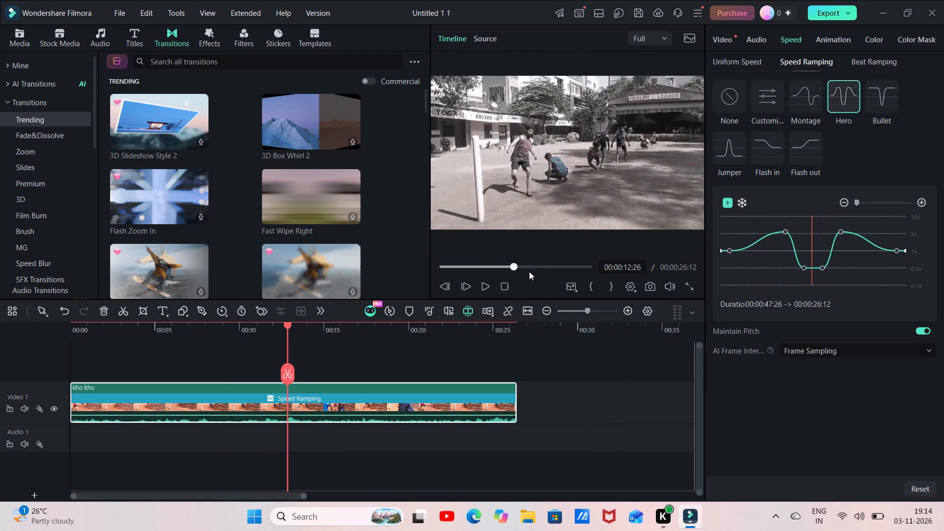
pyautogui.moveTo(514, 265); pyautogui.dragTo(681, 247)
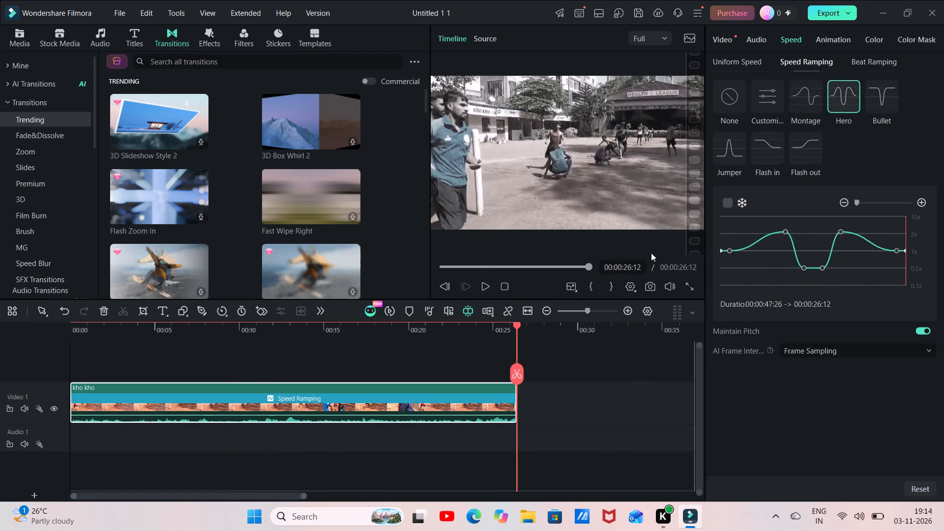
pyautogui.click(479, 283)
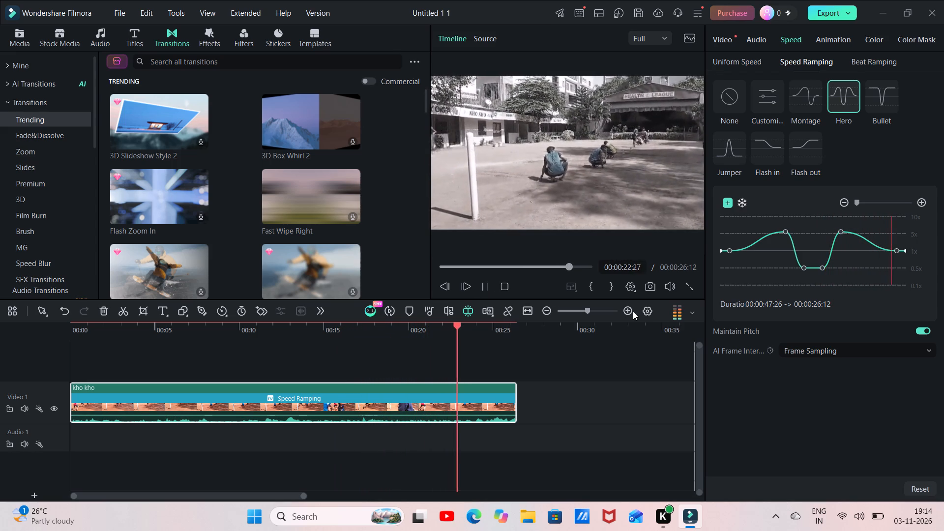
pyautogui.click(481, 289)
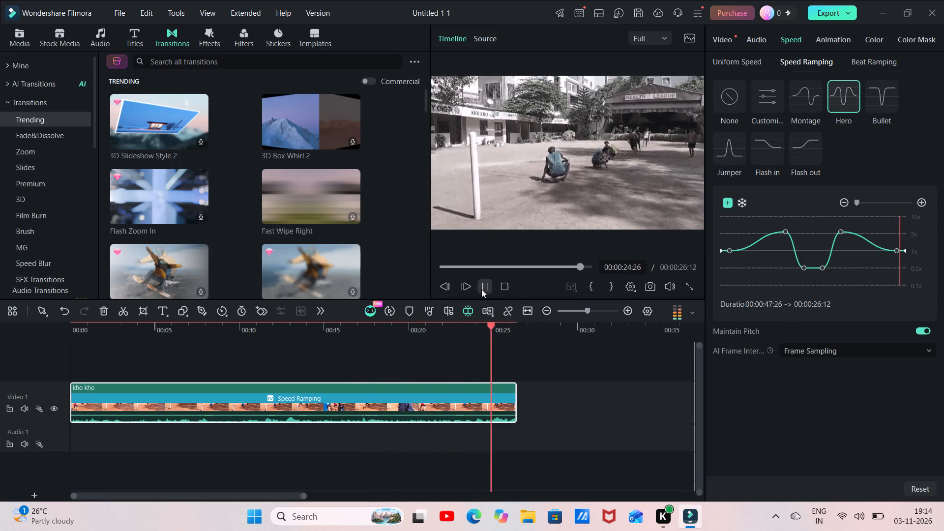
# Move the last inner speed point earlier, right after the second peak, lower it to about 0.5x, and preview the slow motion.
pyautogui.click(898, 252)
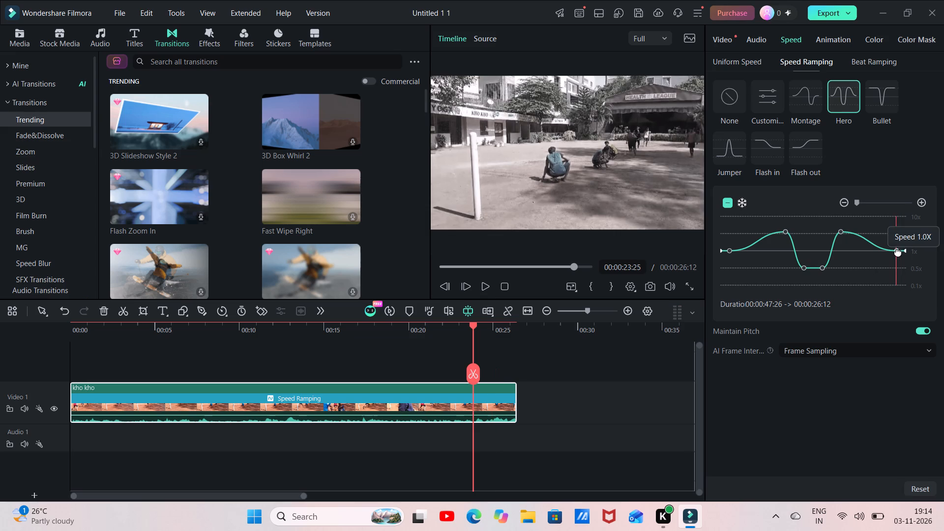
pyautogui.doubleClick(838, 231)
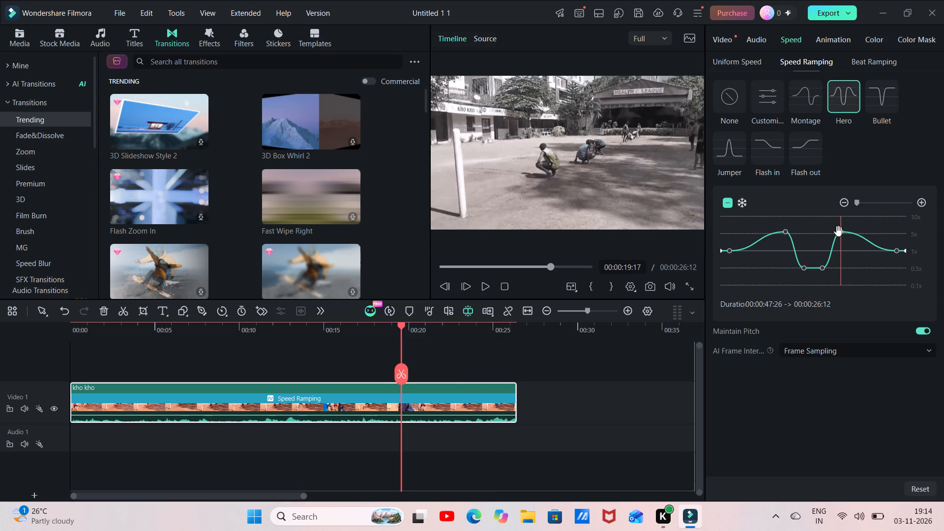
pyautogui.click(897, 247)
pyautogui.click(897, 247)
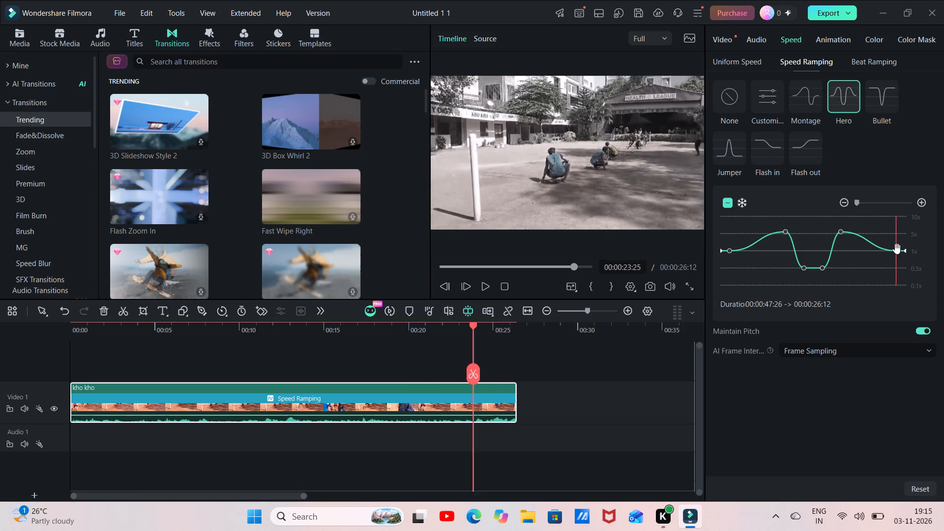
pyautogui.moveTo(897, 249); pyautogui.dragTo(887, 248)
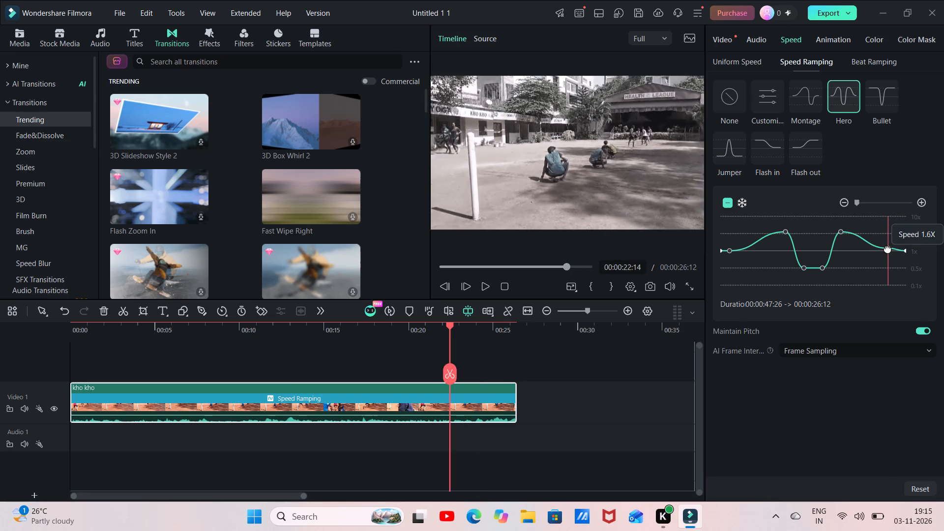
pyautogui.moveTo(887, 248); pyautogui.dragTo(868, 246)
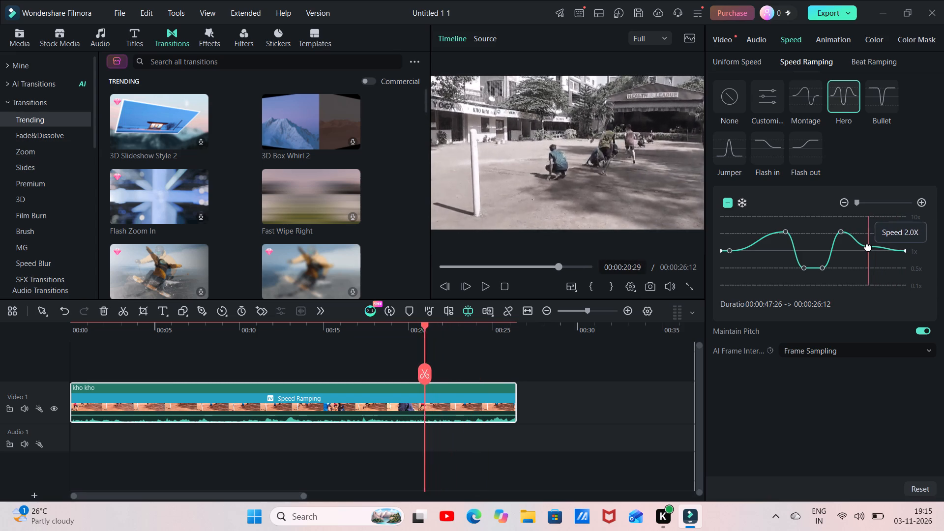
pyautogui.moveTo(868, 246); pyautogui.dragTo(861, 246)
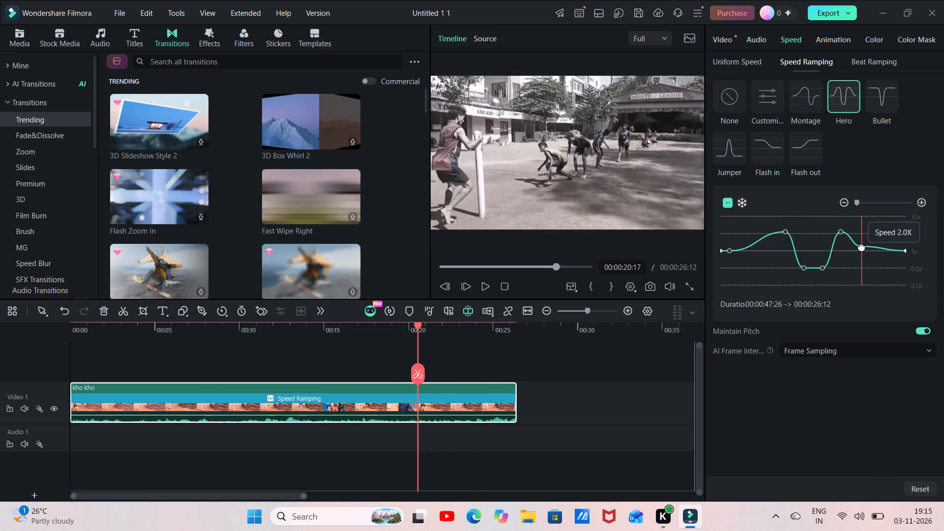
pyautogui.moveTo(861, 246); pyautogui.dragTo(849, 254)
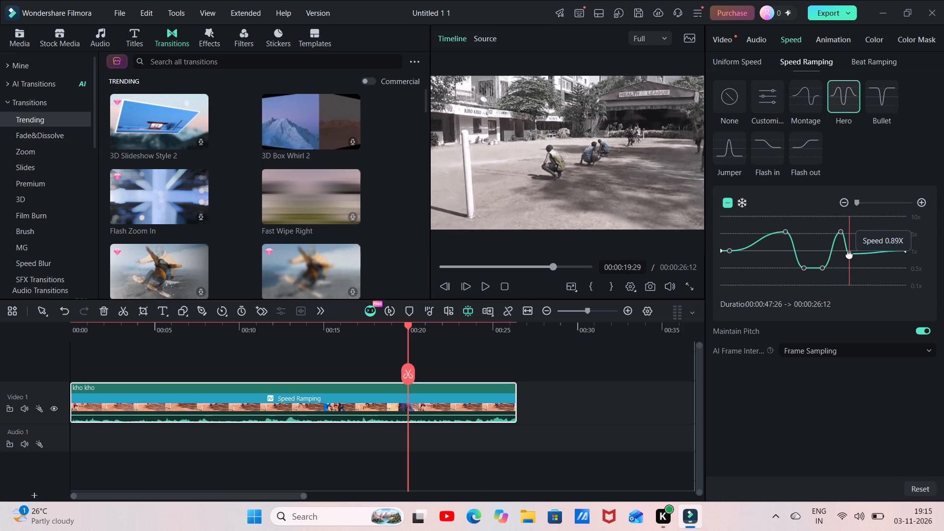
pyautogui.moveTo(849, 254); pyautogui.dragTo(851, 268)
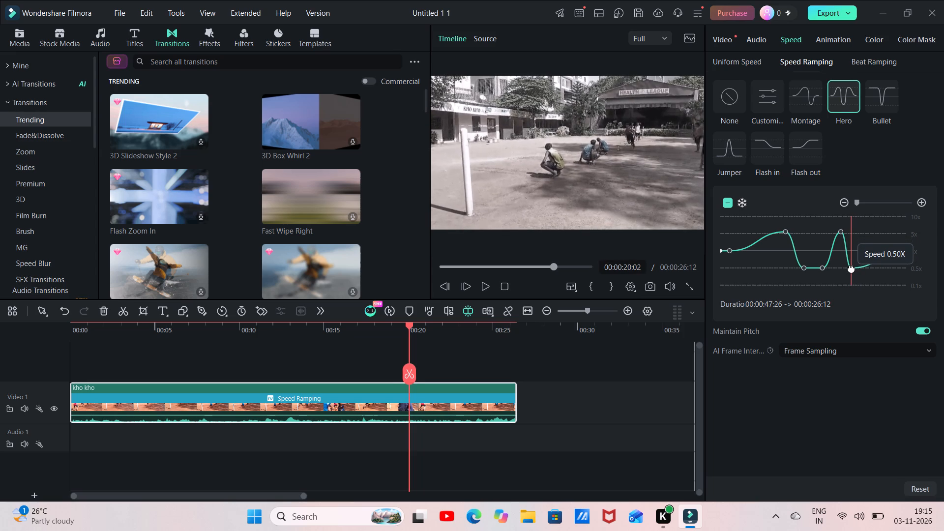
pyautogui.moveTo(851, 268); pyautogui.dragTo(844, 269)
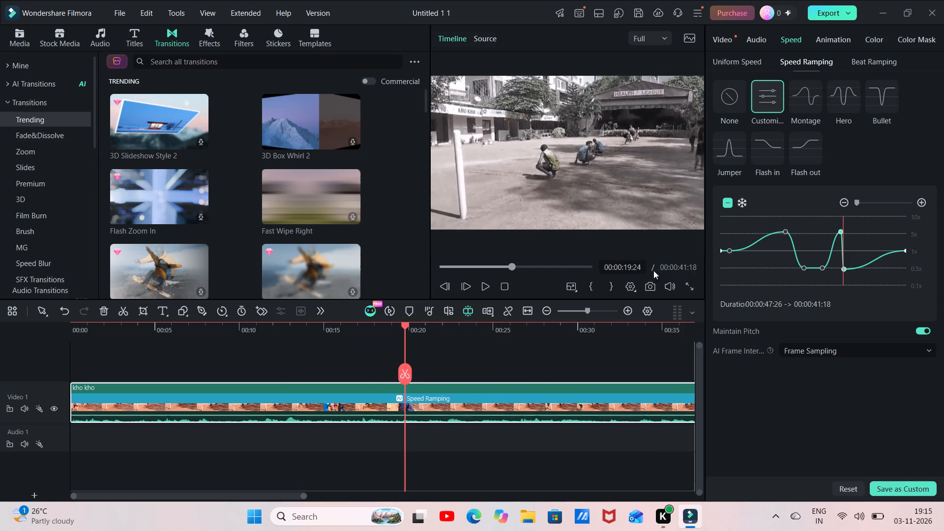
pyautogui.click(484, 285)
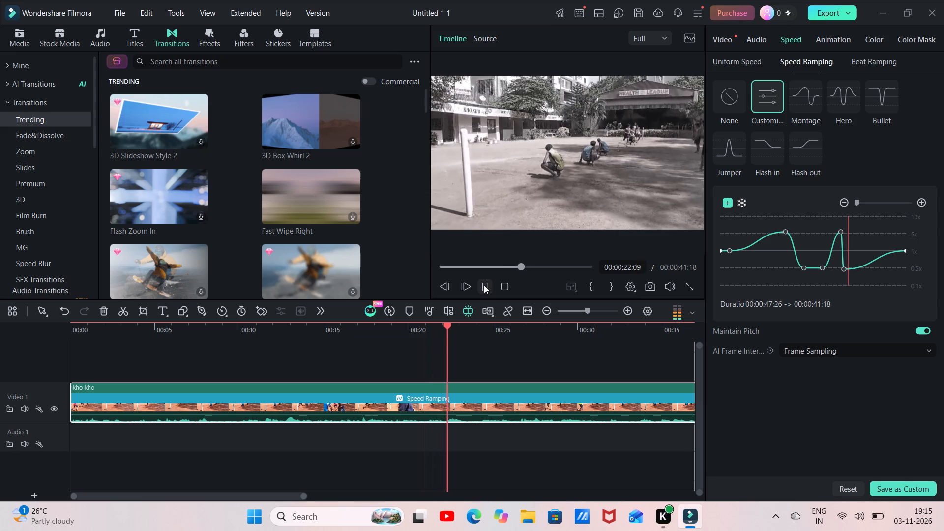
pyautogui.click(484, 286)
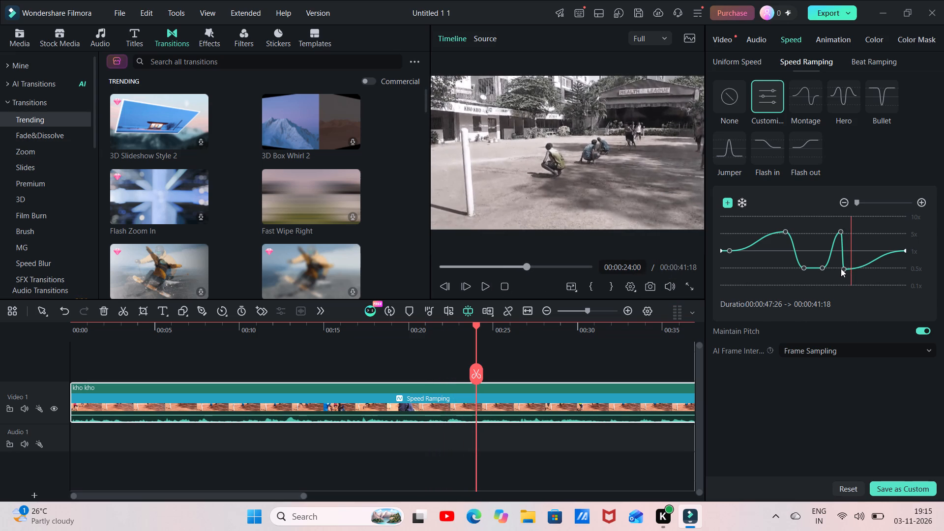
# Shift the last inner speed point slightly later, about 70% into the clip, at 0.54x, and preview the ramp.
pyautogui.moveTo(843, 267); pyautogui.dragTo(851, 267)
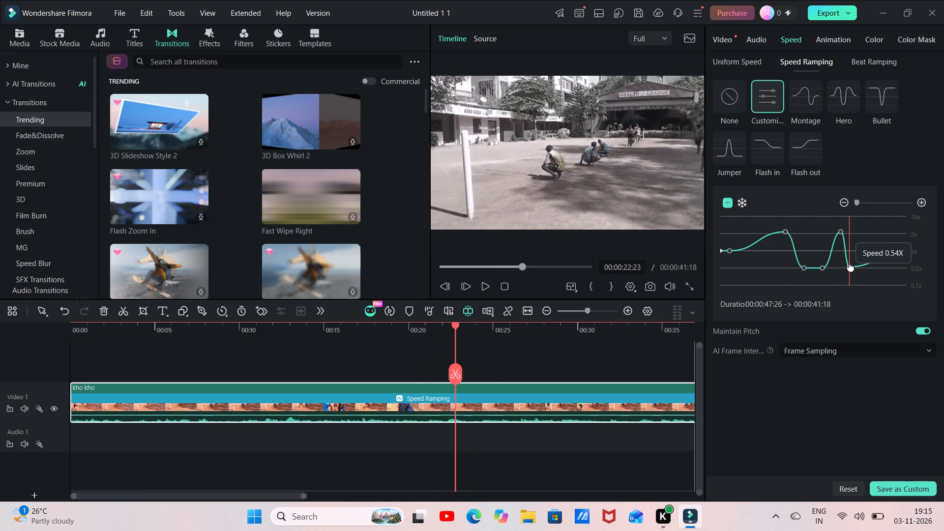
pyautogui.moveTo(851, 267); pyautogui.dragTo(852, 267)
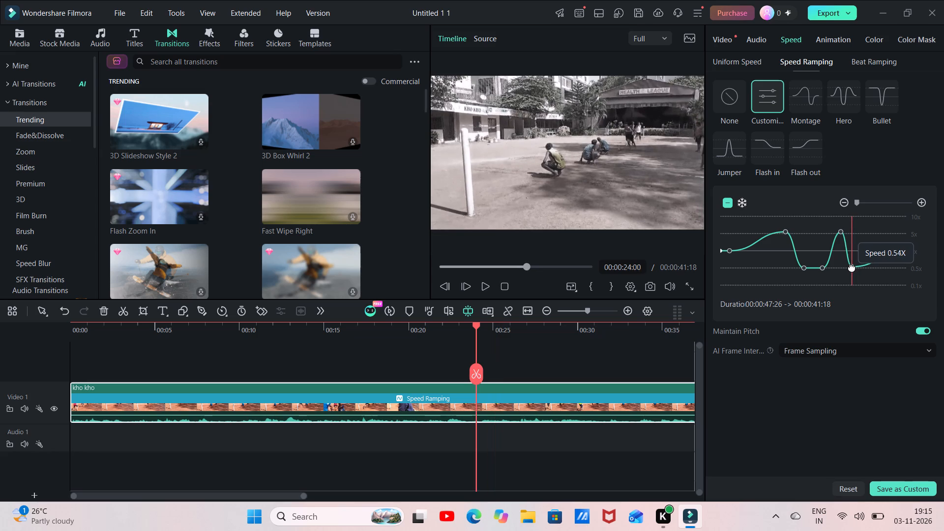
pyautogui.moveTo(852, 267); pyautogui.dragTo(852, 267)
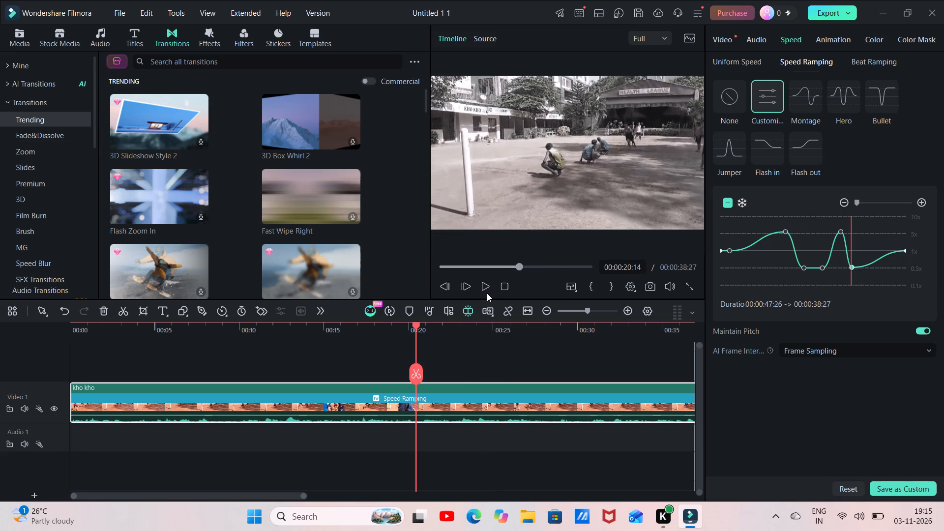
pyautogui.click(487, 293)
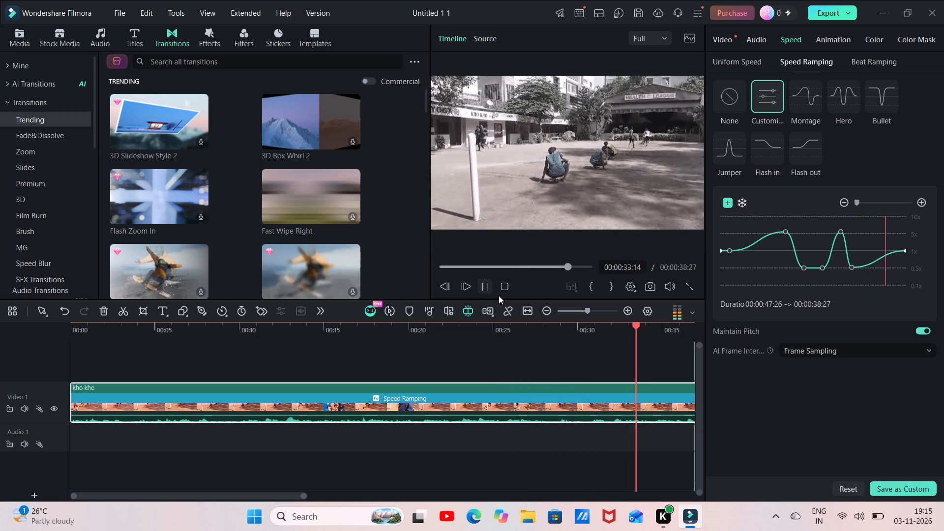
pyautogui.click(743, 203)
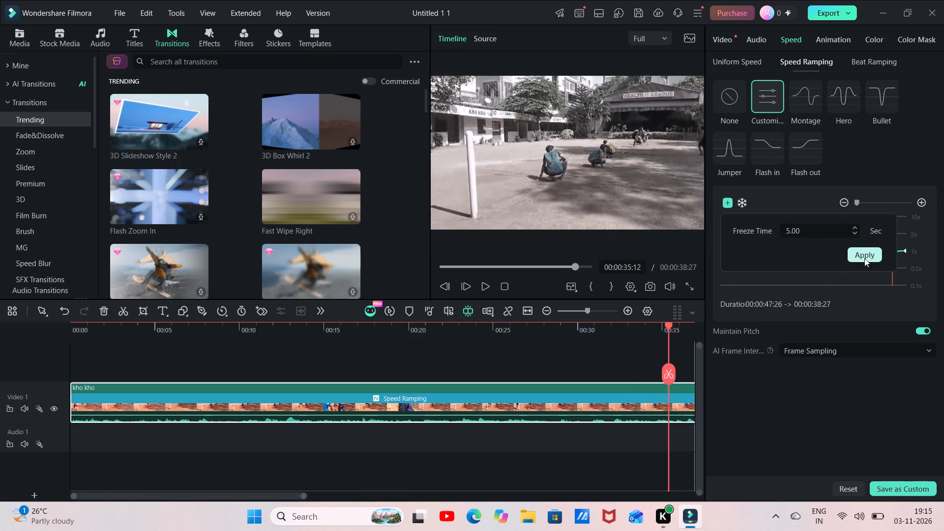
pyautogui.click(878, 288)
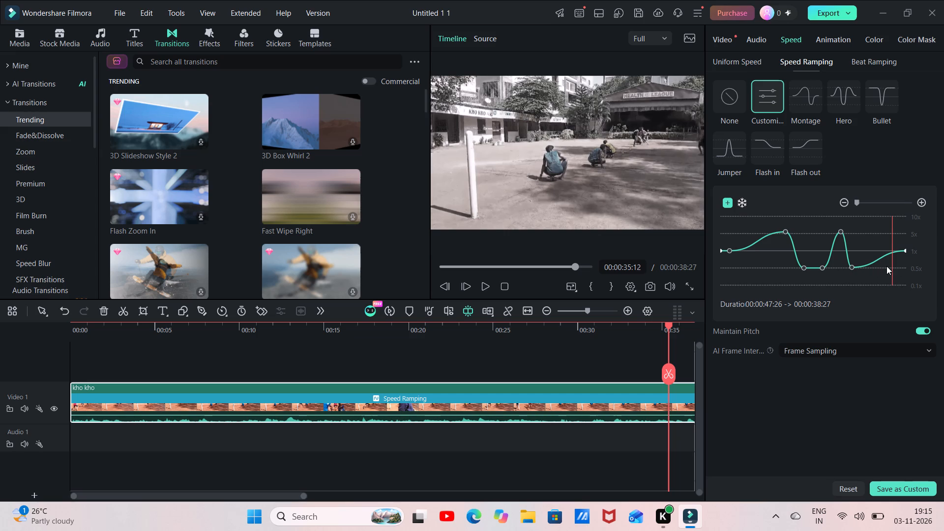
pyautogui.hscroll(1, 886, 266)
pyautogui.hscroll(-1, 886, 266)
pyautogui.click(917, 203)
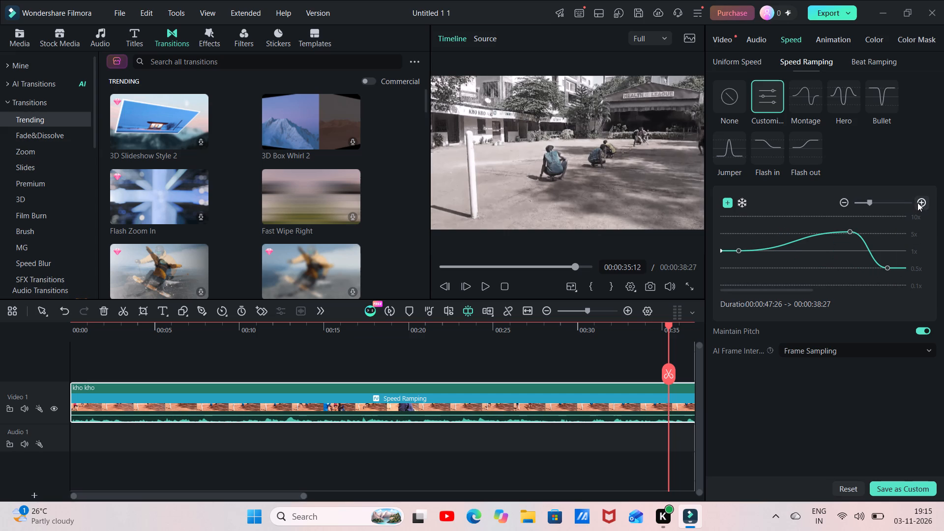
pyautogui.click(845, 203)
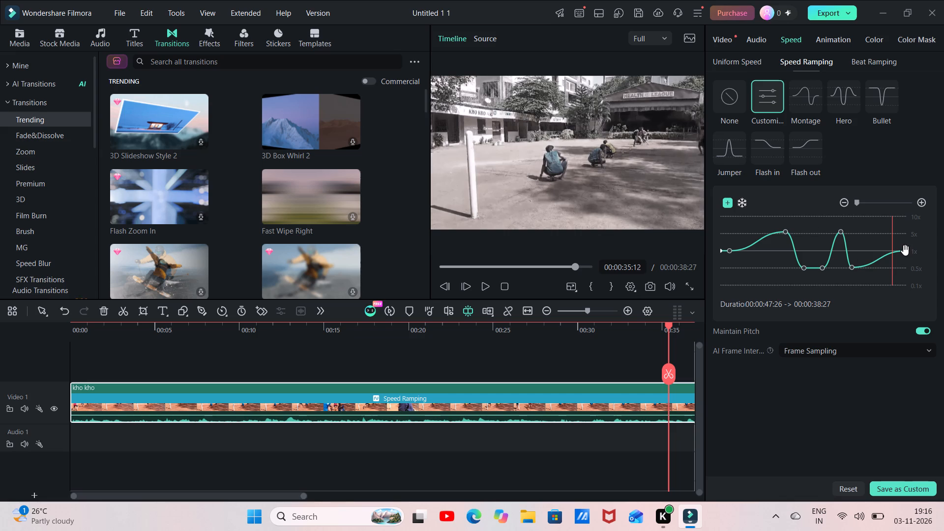
# Adjust the speed ramp's end point to about 1x and preview the kho kho clip from the start.
pyautogui.moveTo(905, 250); pyautogui.dragTo(872, 245)
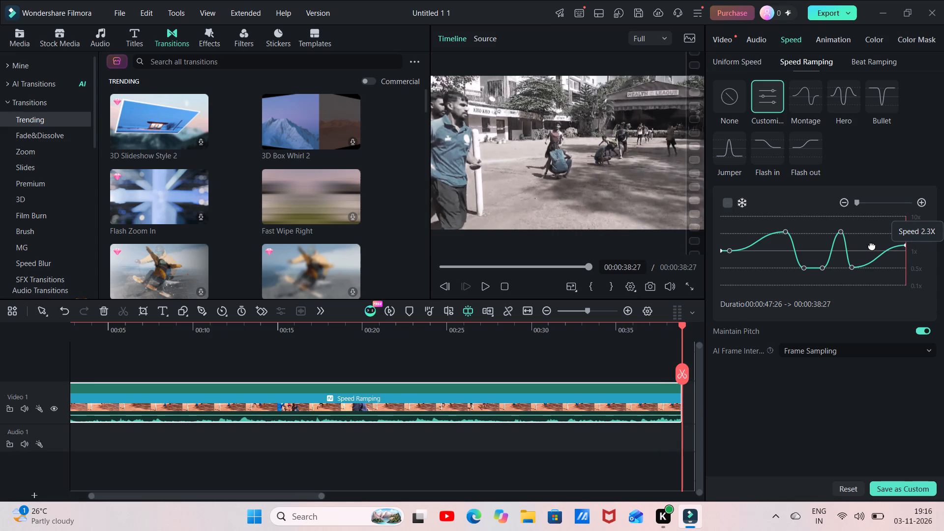
pyautogui.moveTo(872, 245); pyautogui.dragTo(871, 252)
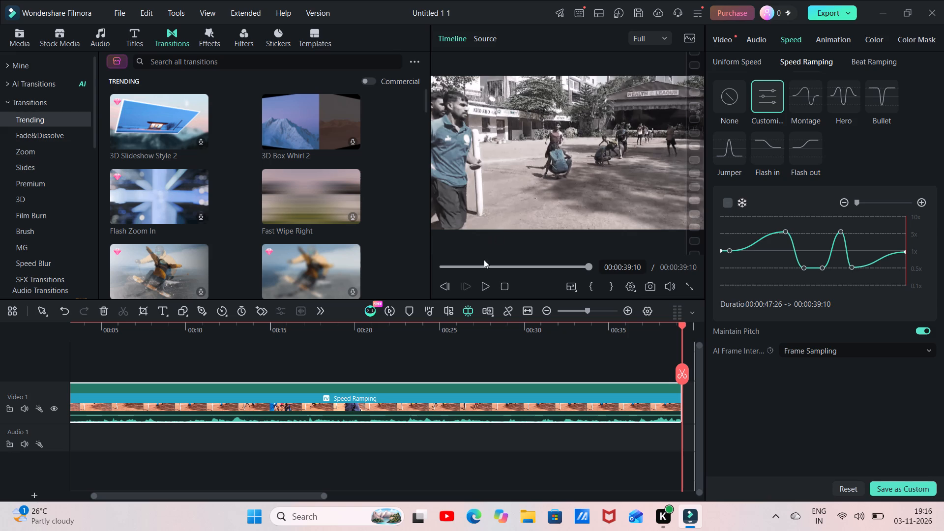
pyautogui.click(480, 283)
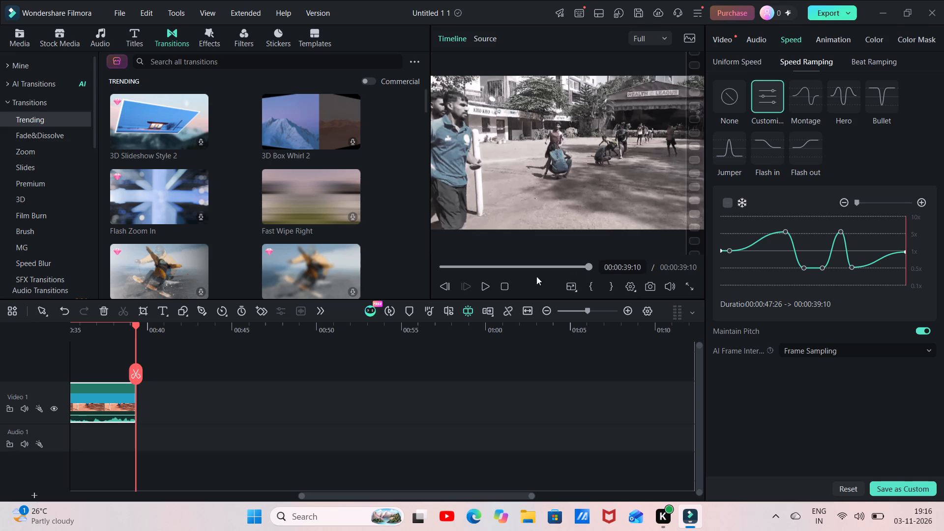
pyautogui.moveTo(482, 276); pyautogui.dragTo(482, 284)
pyautogui.click(482, 284)
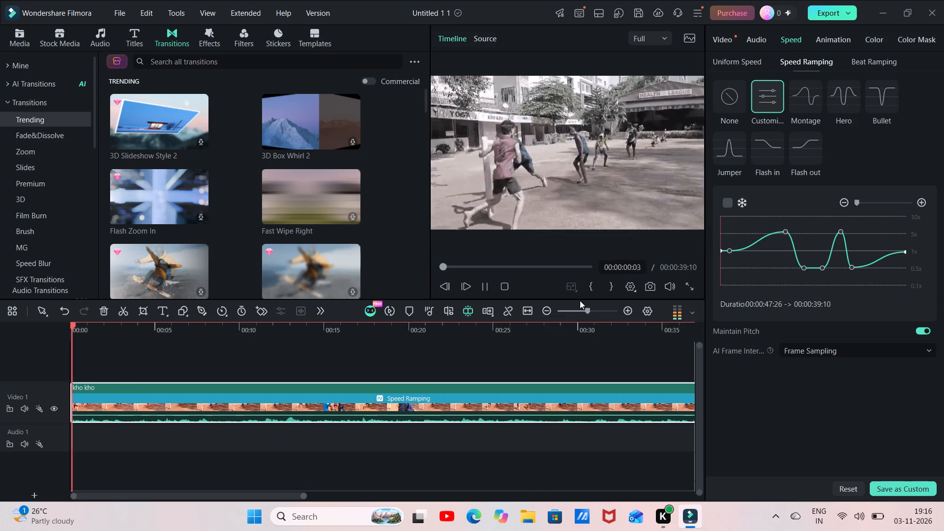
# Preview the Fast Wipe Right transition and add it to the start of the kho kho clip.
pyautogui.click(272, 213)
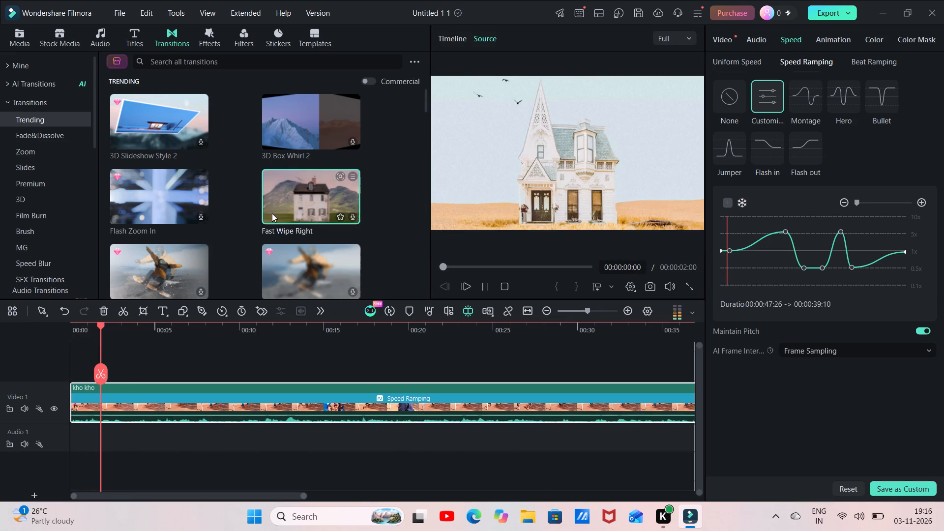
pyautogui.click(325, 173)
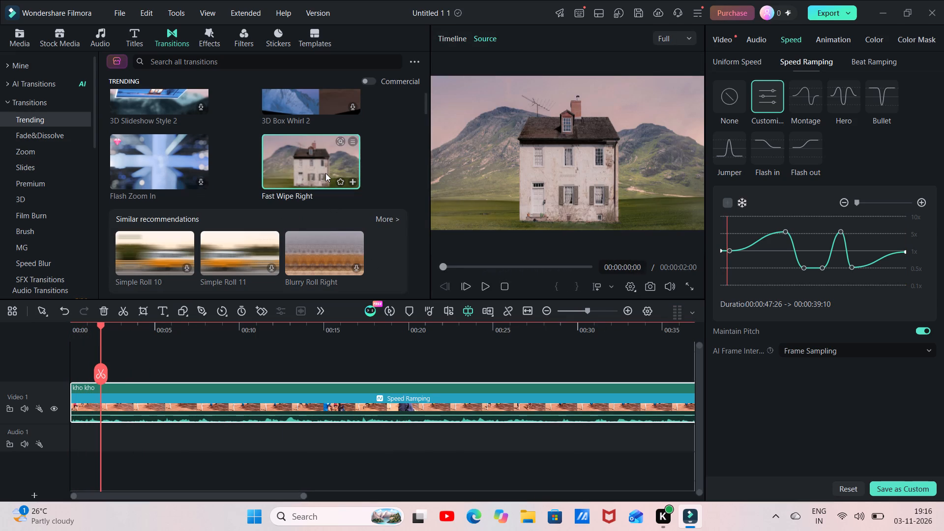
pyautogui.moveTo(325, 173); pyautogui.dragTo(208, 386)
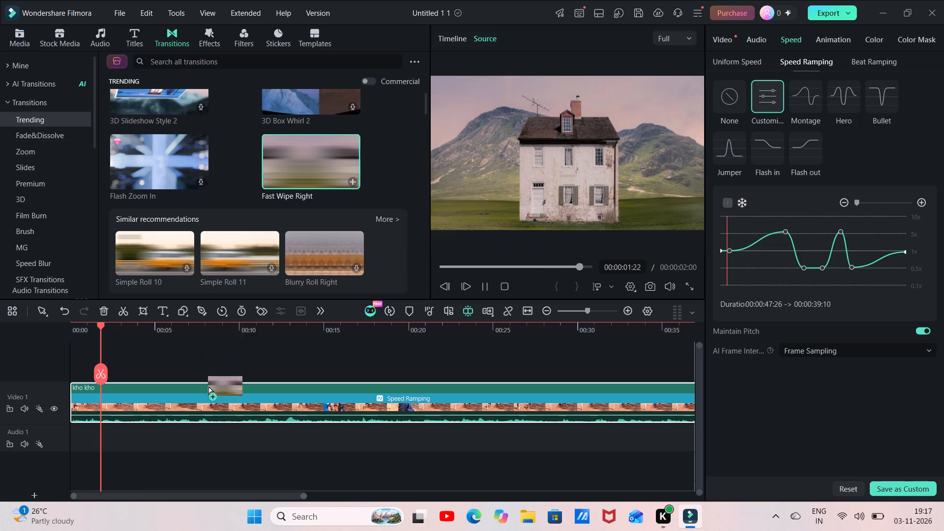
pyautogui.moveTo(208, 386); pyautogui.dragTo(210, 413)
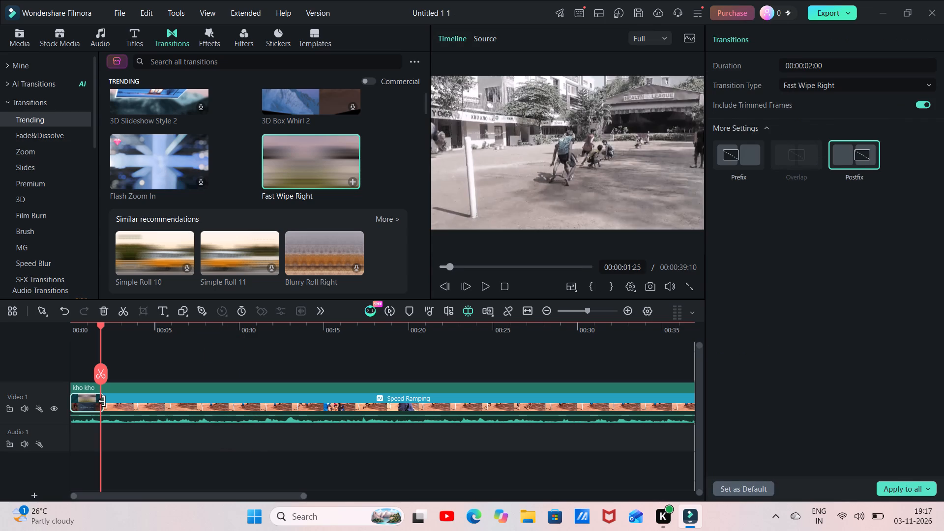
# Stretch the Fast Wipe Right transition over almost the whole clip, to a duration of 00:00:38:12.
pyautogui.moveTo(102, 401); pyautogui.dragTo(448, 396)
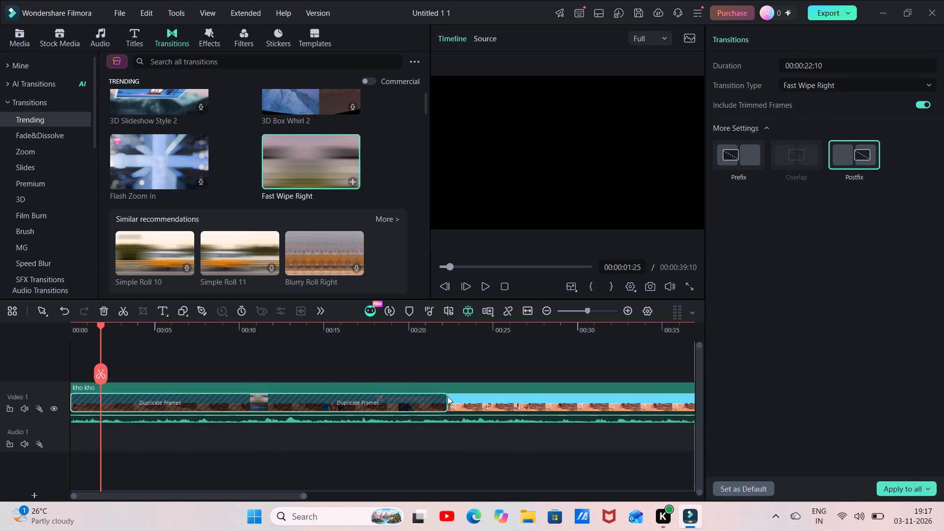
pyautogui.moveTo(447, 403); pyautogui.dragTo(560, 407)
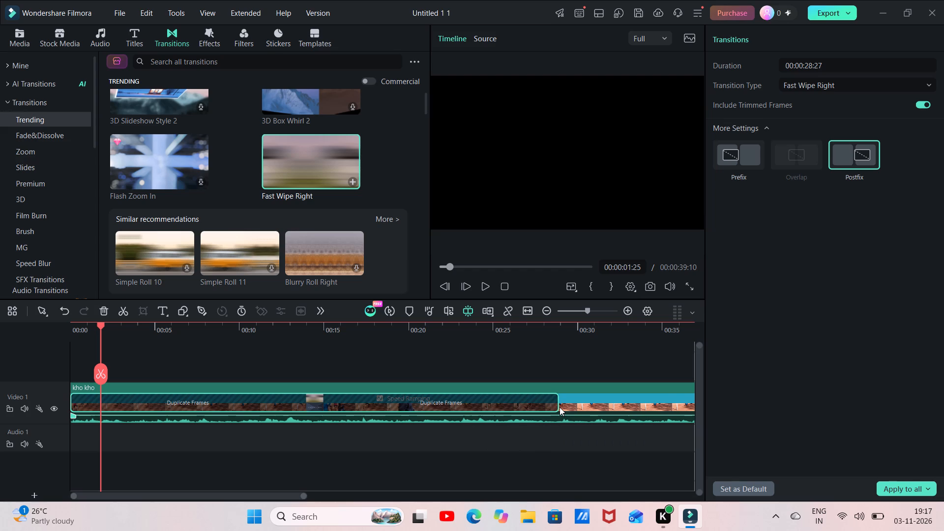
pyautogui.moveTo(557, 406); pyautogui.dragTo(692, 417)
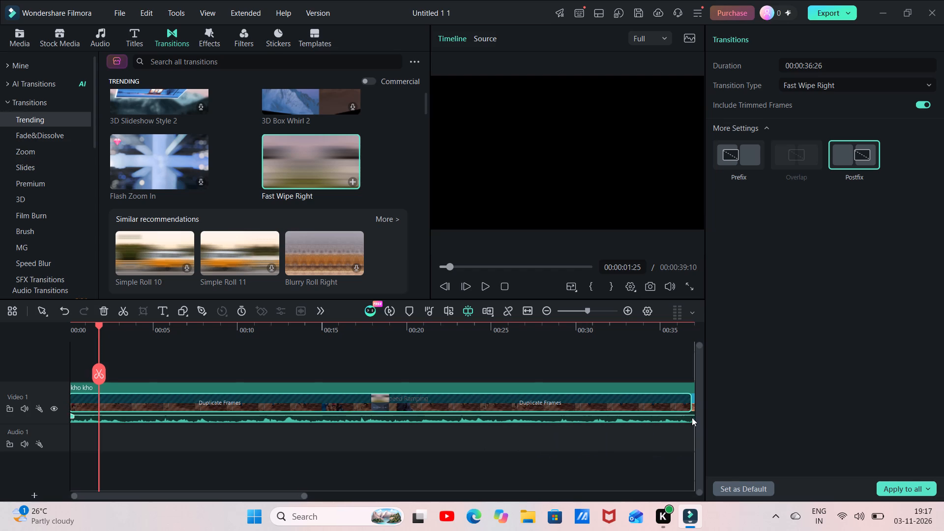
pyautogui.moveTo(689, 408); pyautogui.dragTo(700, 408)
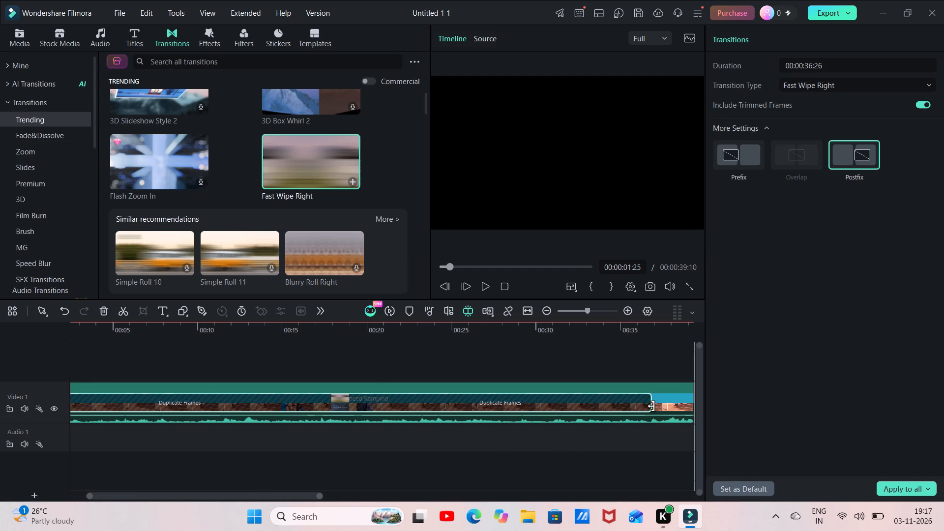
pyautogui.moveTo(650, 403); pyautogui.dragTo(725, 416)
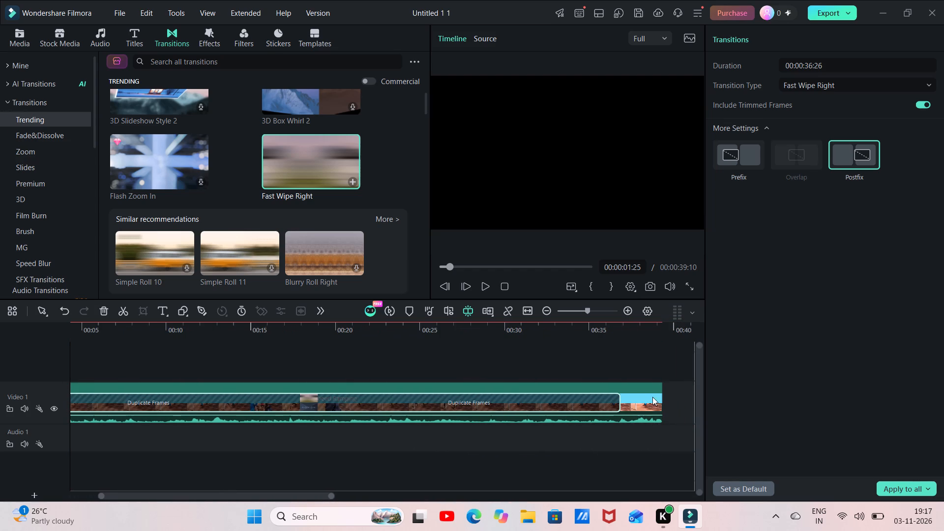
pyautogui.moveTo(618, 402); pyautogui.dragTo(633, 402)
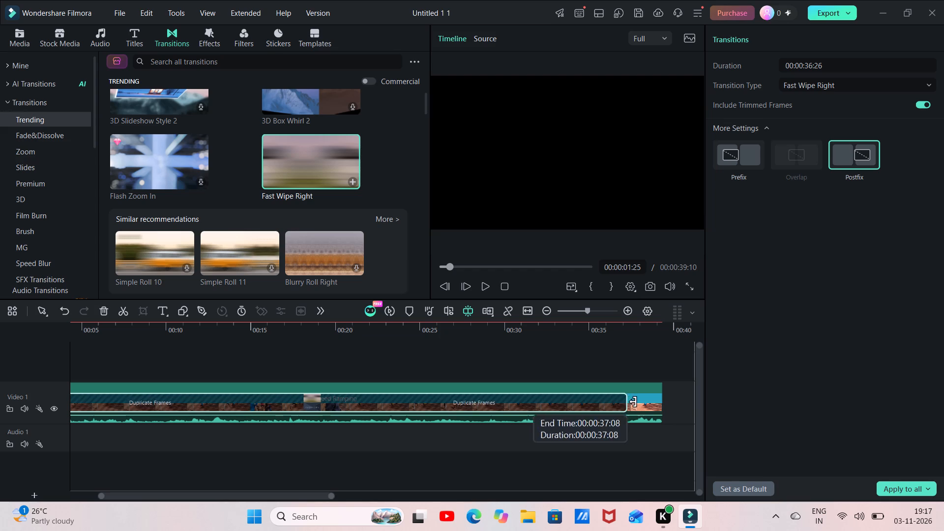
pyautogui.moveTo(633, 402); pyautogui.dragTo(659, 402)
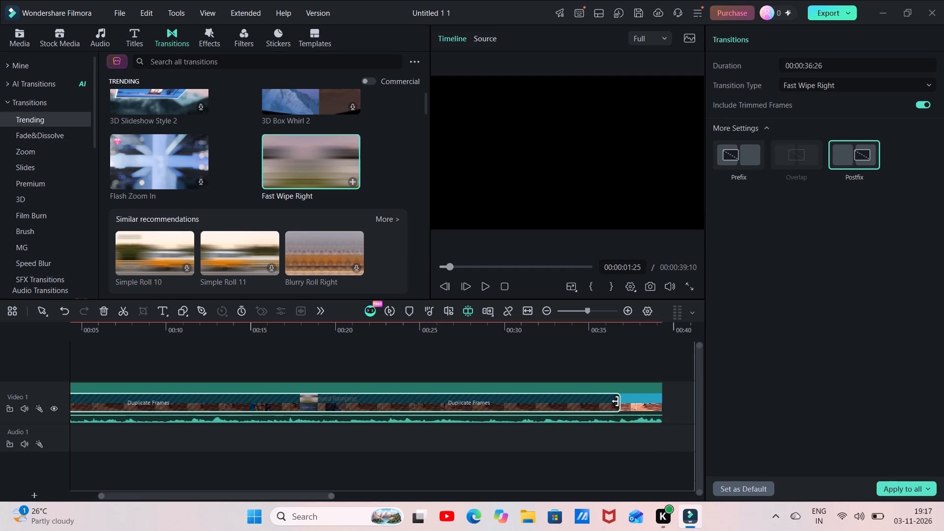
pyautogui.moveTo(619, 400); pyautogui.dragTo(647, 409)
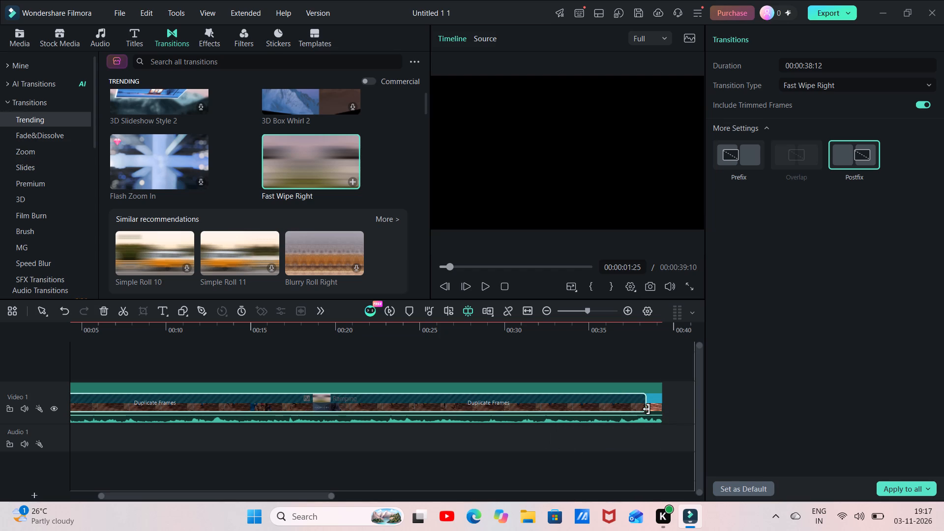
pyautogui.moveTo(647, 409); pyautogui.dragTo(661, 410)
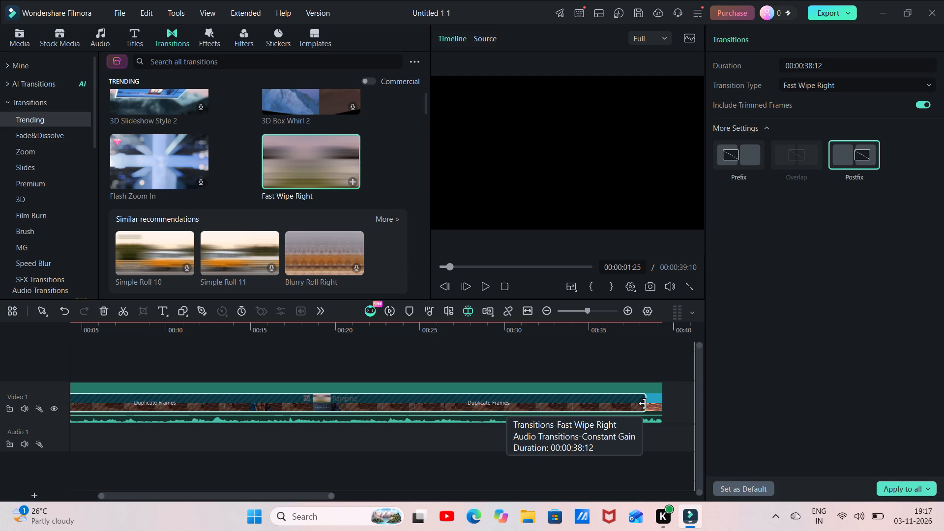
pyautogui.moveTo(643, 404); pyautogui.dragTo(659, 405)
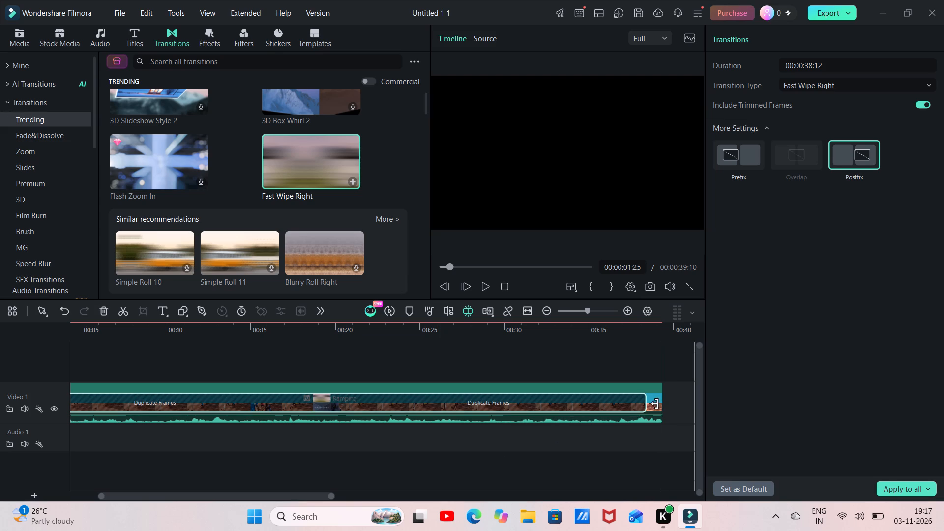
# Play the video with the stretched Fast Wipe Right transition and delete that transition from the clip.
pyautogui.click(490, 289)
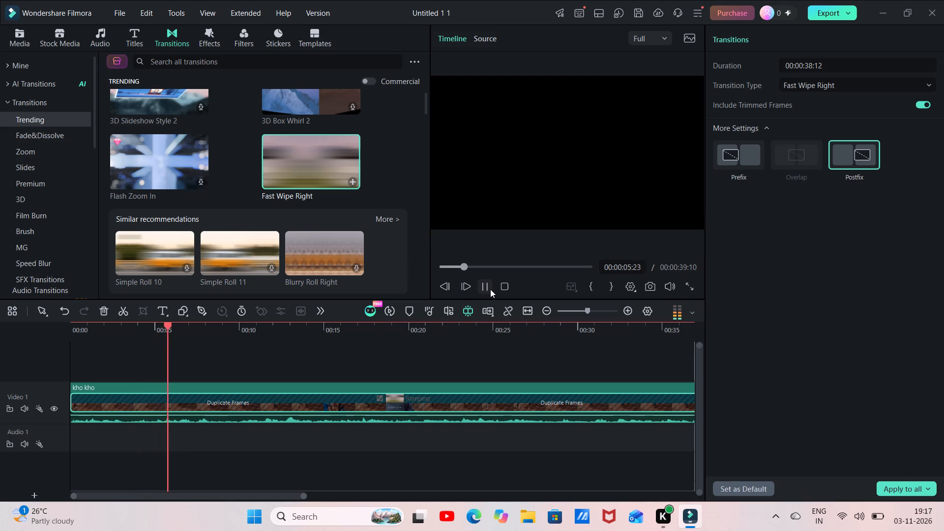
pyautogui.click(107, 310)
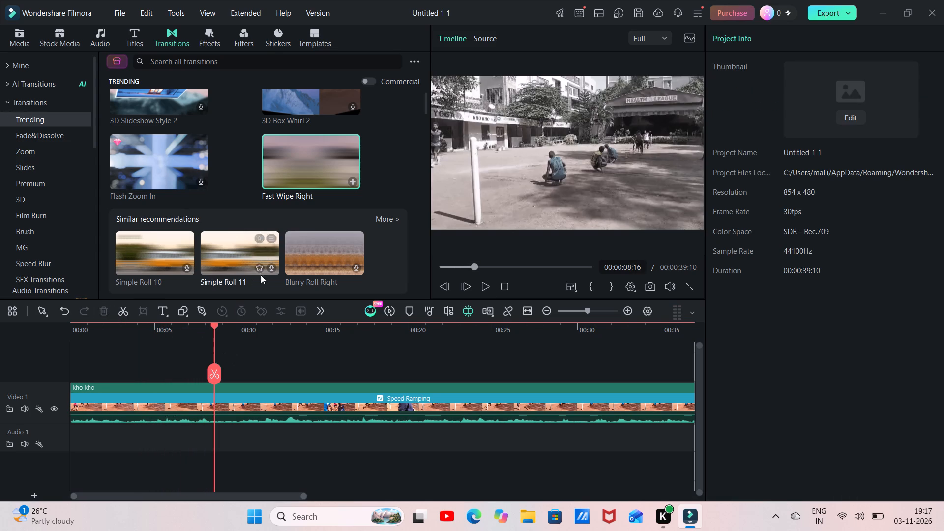
# Download the Blurry Roll Right transition from the similar recommendations, browse the nearby transitions, and advance the video one frame.
pyautogui.click(314, 258)
pyautogui.doubleClick(314, 258)
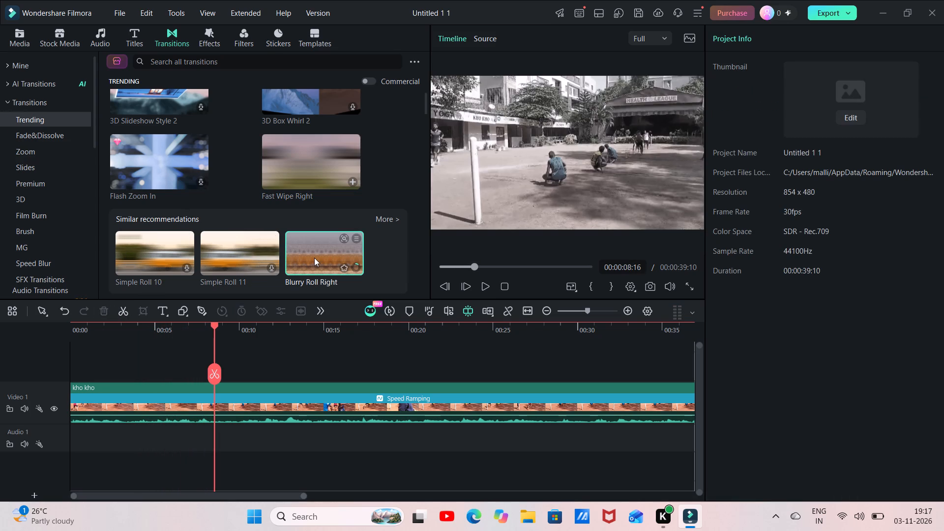
pyautogui.scroll(-2, 312, 251)
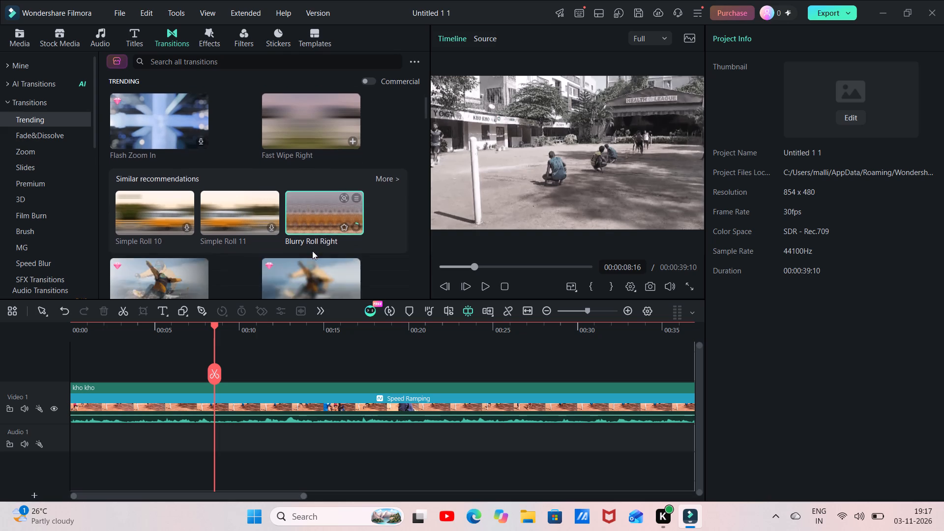
pyautogui.scroll(-1, 312, 251)
pyautogui.scroll(1, 312, 251)
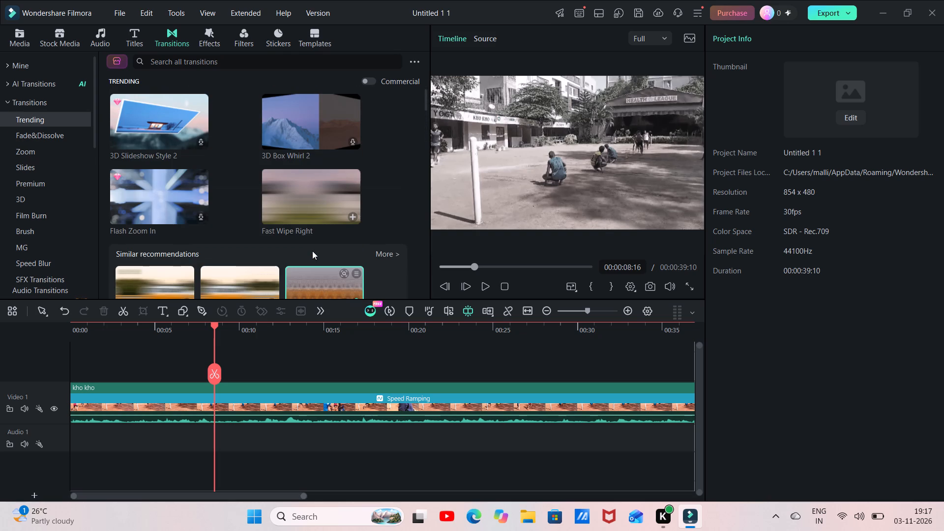
pyautogui.scroll(-1, 312, 251)
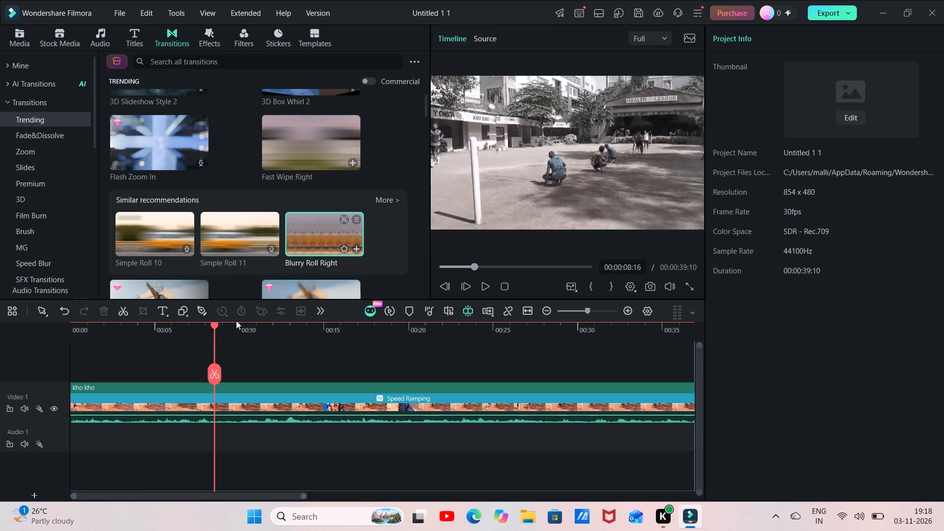
pyautogui.click(467, 291)
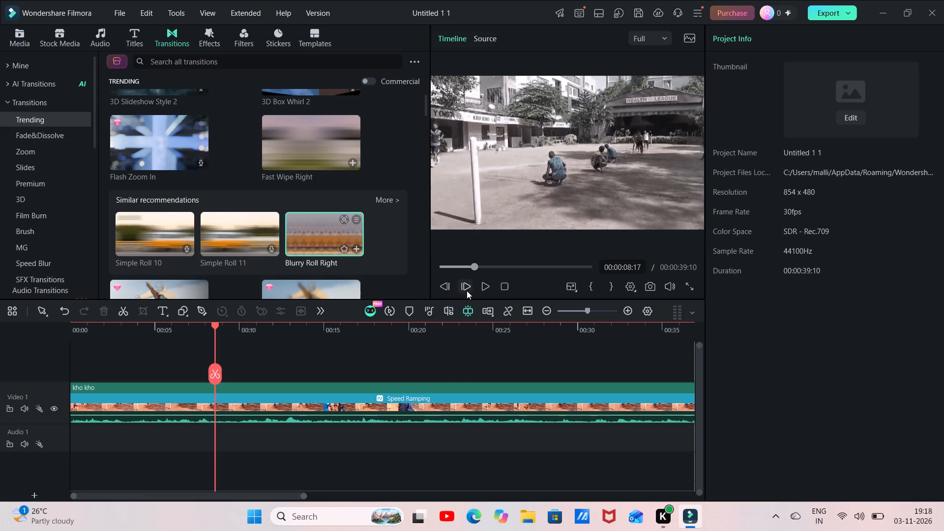
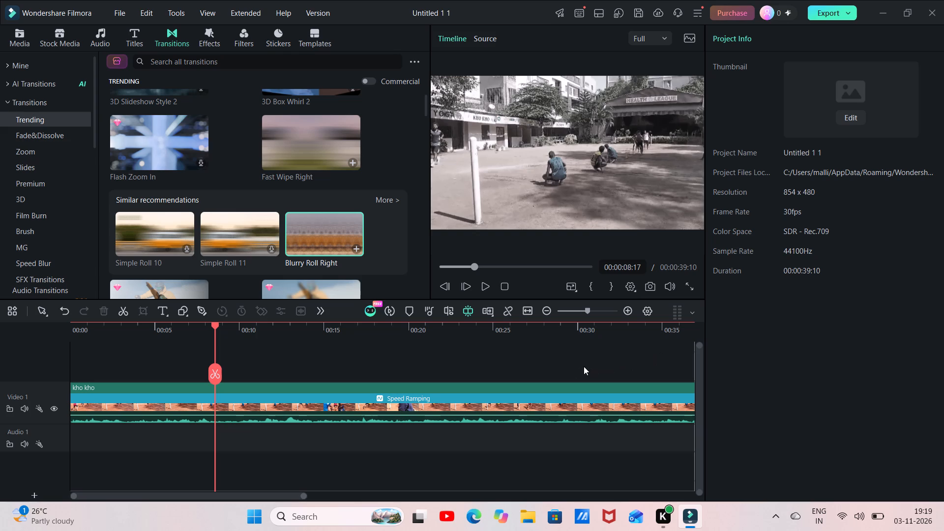
# Play the kho kho video in the timeline onward from 00:00:08:17.
pyautogui.click(490, 293)
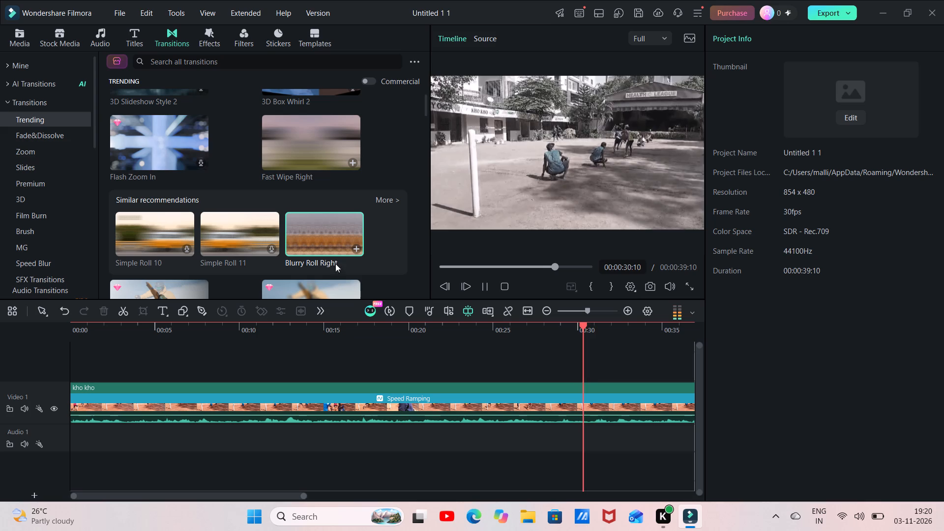
# Preview the Blurry Roll Right and Simple Roll 11 transitions from the similar recommendations.
pyautogui.click(320, 239)
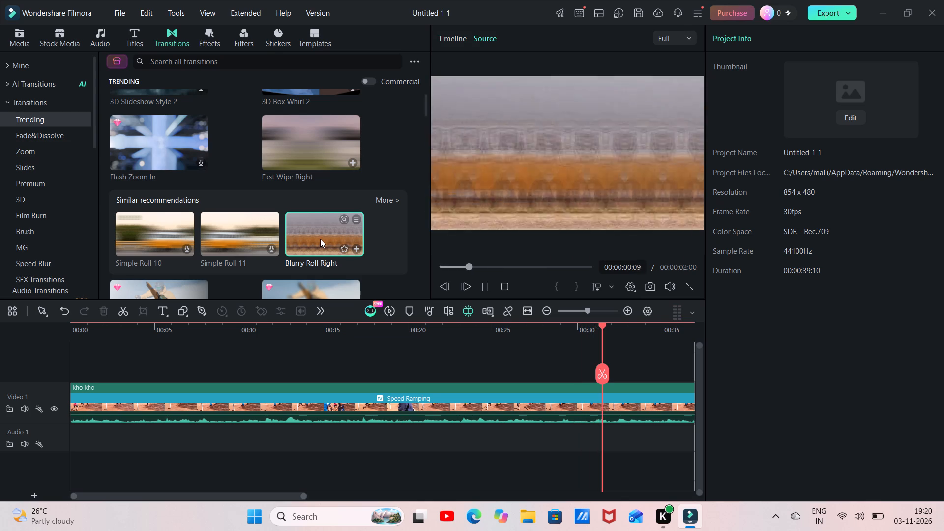
pyautogui.click(252, 235)
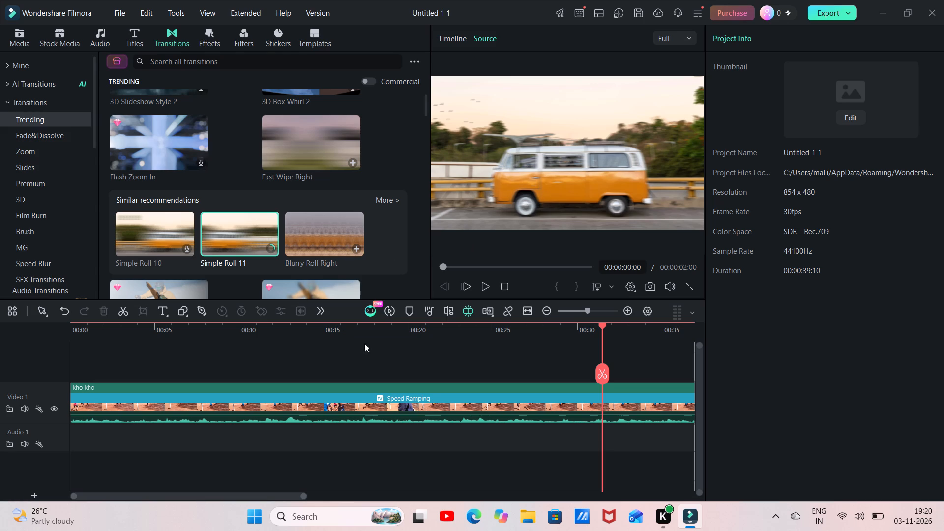
pyautogui.click(482, 283)
# Browse further through the trending transitions and select Blur Dissolve to preview it.
pyautogui.scroll(-1, 259, 173)
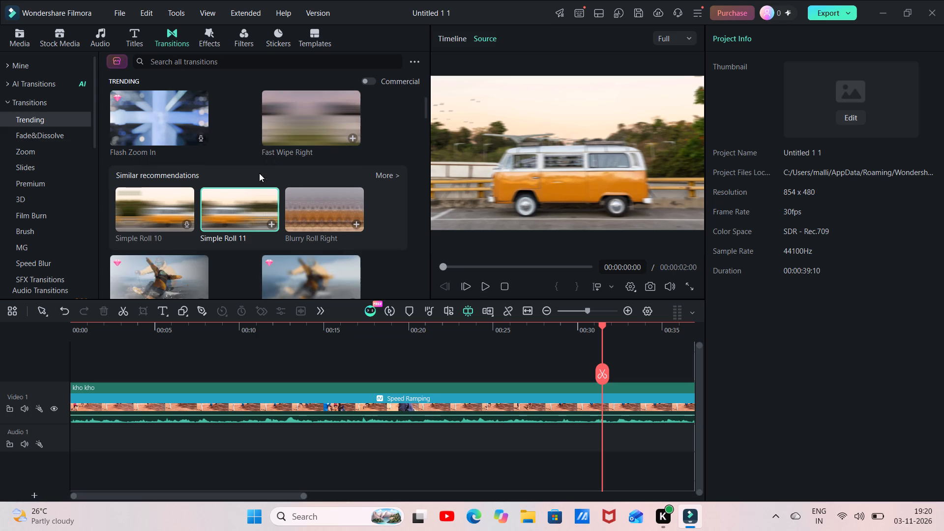
pyautogui.scroll(-1, 259, 173)
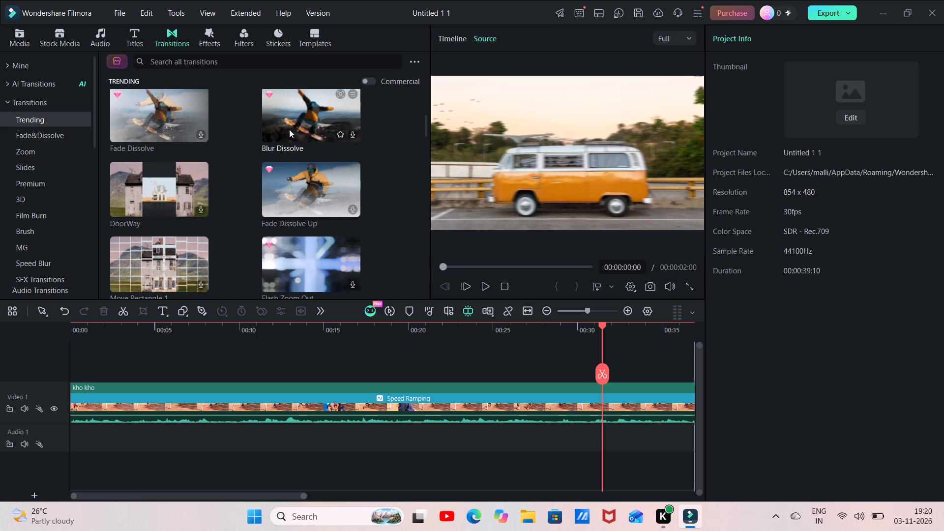
pyautogui.click(289, 129)
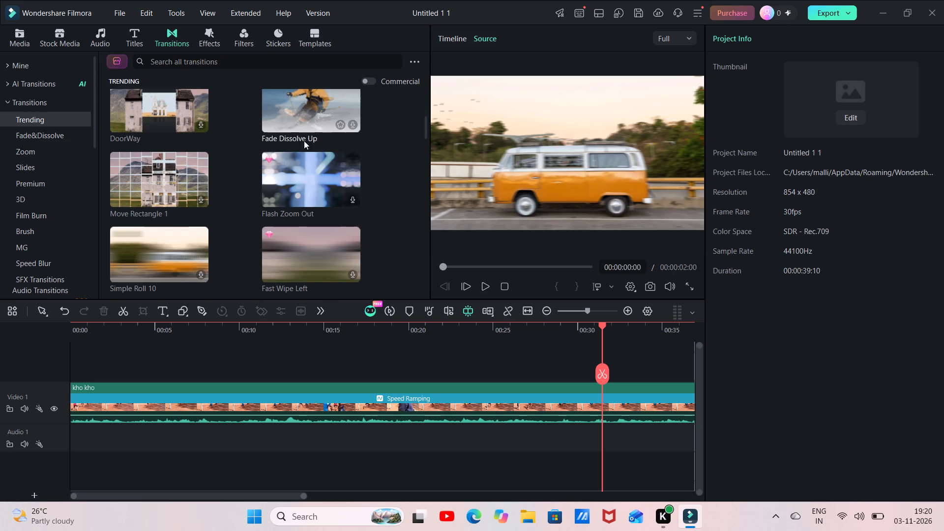
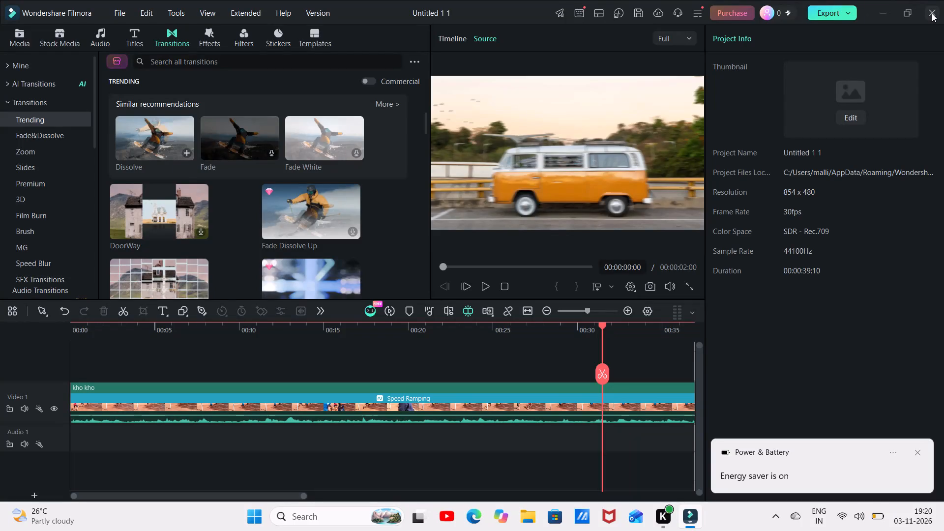
# Close the video editor and save the changes to the project "Untitled 1 1", without uploading it to Filmora Cloud.
pyautogui.click(932, 13)
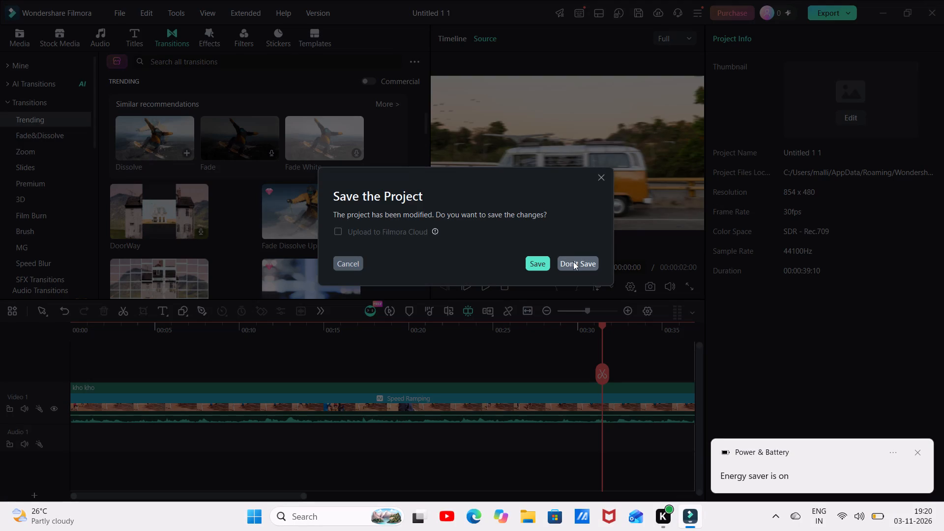
pyautogui.click(536, 264)
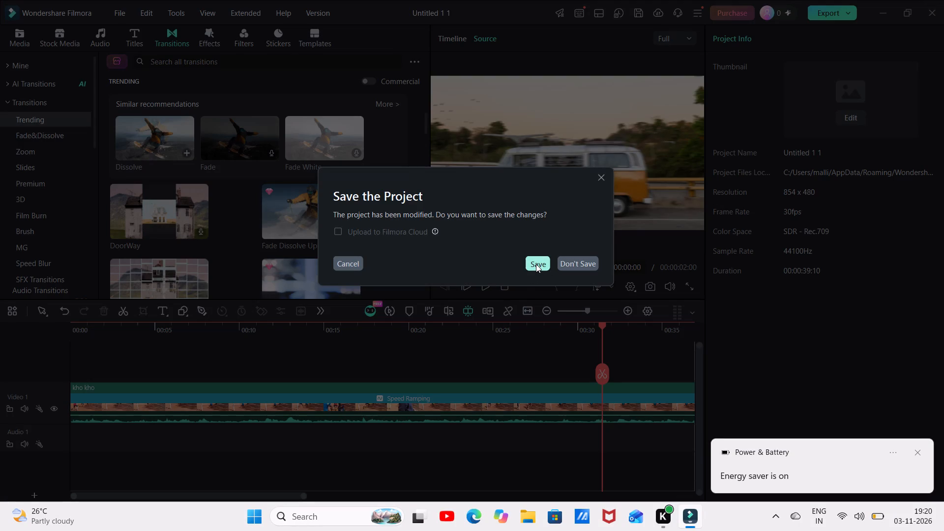